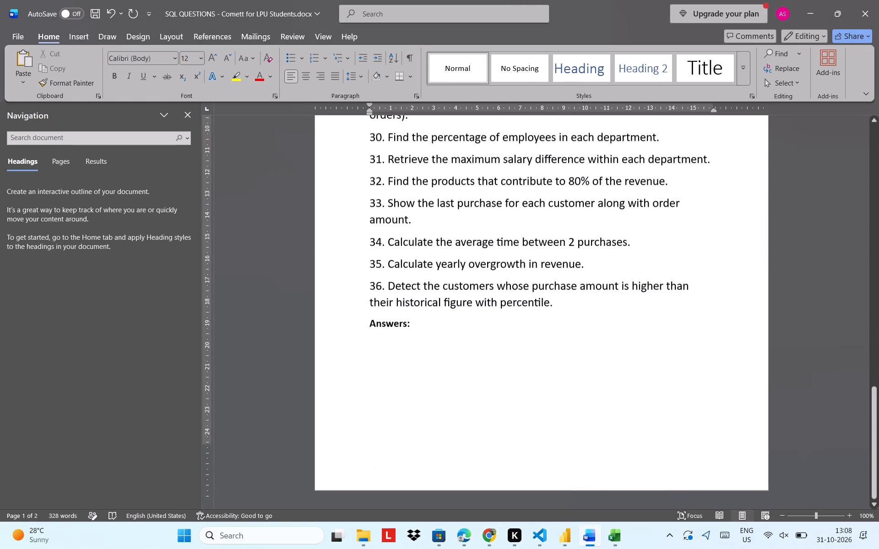
pyautogui.scroll(-3, 536, 432)
pyautogui.click(447, 402)
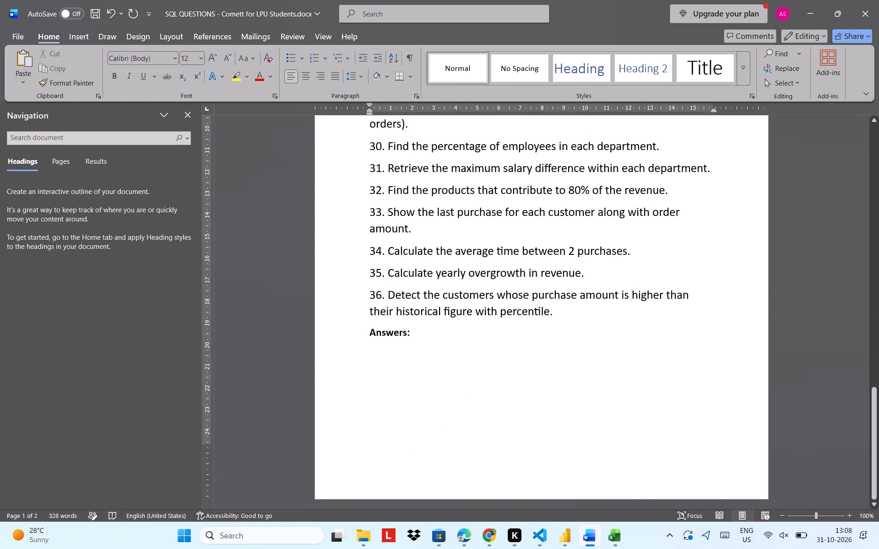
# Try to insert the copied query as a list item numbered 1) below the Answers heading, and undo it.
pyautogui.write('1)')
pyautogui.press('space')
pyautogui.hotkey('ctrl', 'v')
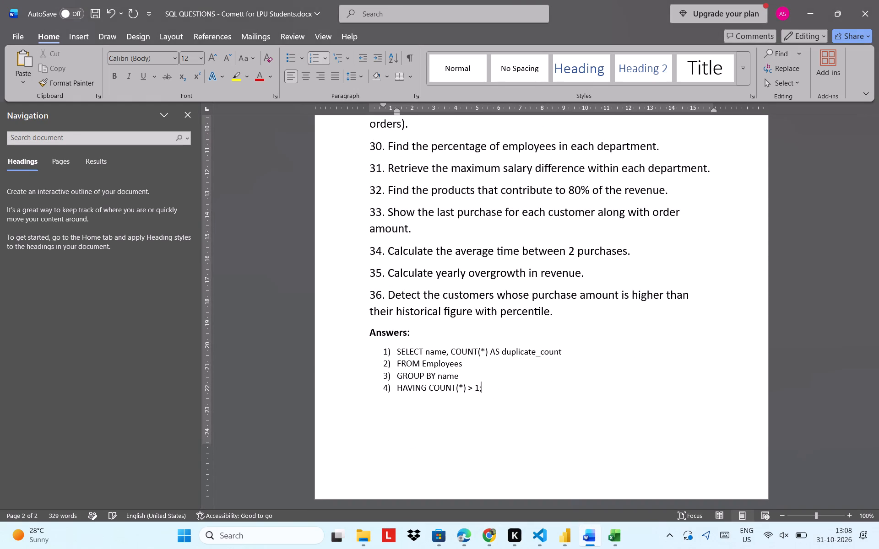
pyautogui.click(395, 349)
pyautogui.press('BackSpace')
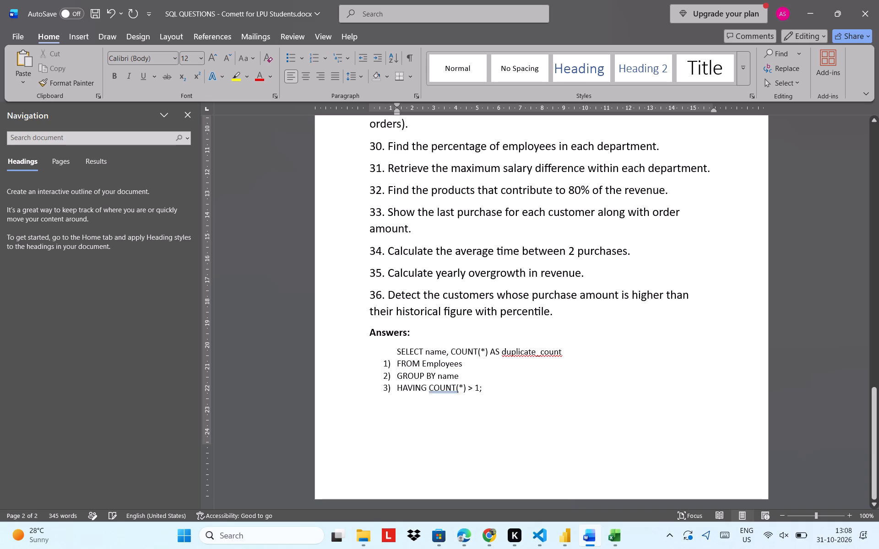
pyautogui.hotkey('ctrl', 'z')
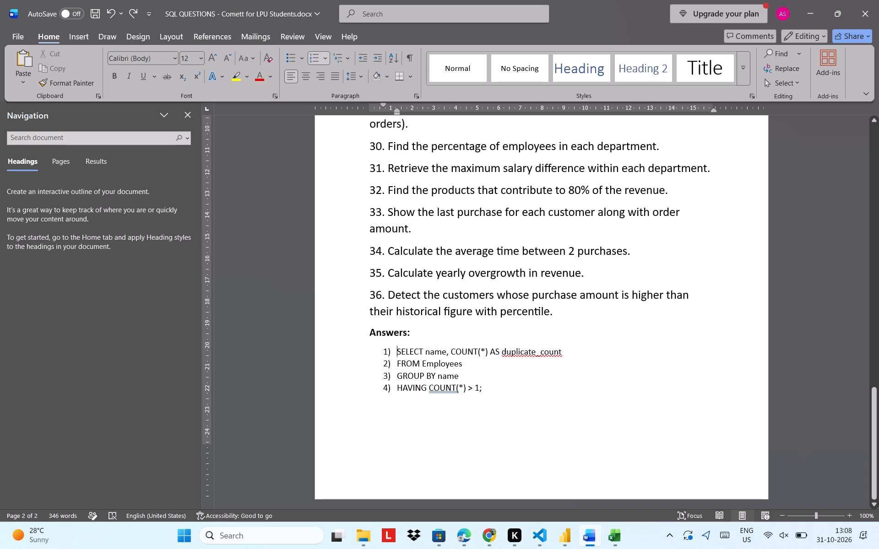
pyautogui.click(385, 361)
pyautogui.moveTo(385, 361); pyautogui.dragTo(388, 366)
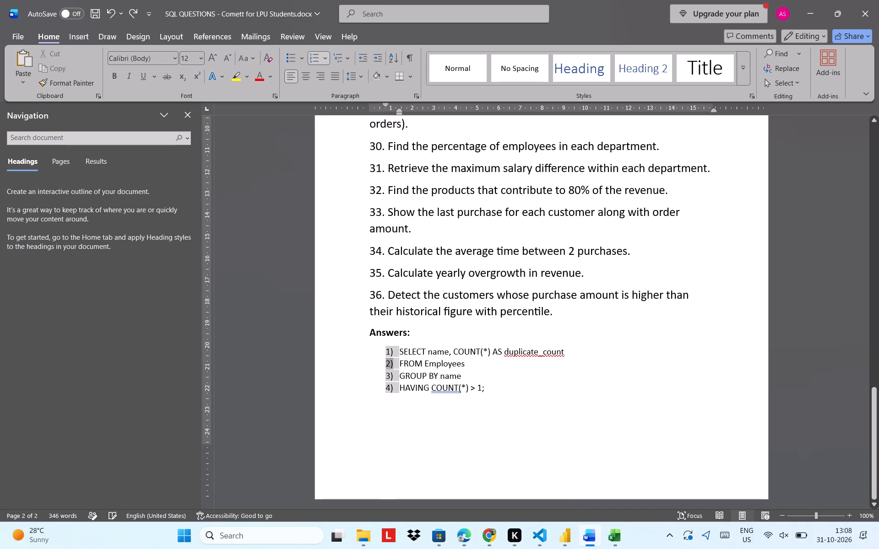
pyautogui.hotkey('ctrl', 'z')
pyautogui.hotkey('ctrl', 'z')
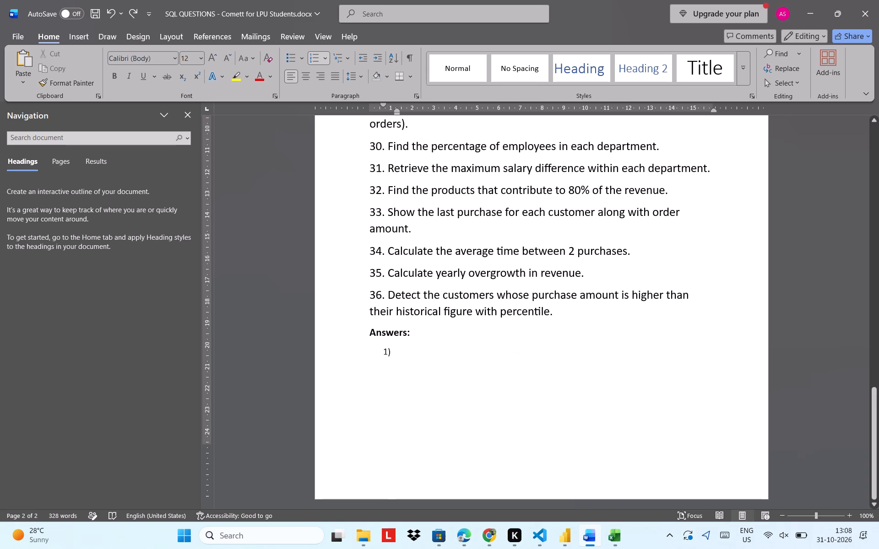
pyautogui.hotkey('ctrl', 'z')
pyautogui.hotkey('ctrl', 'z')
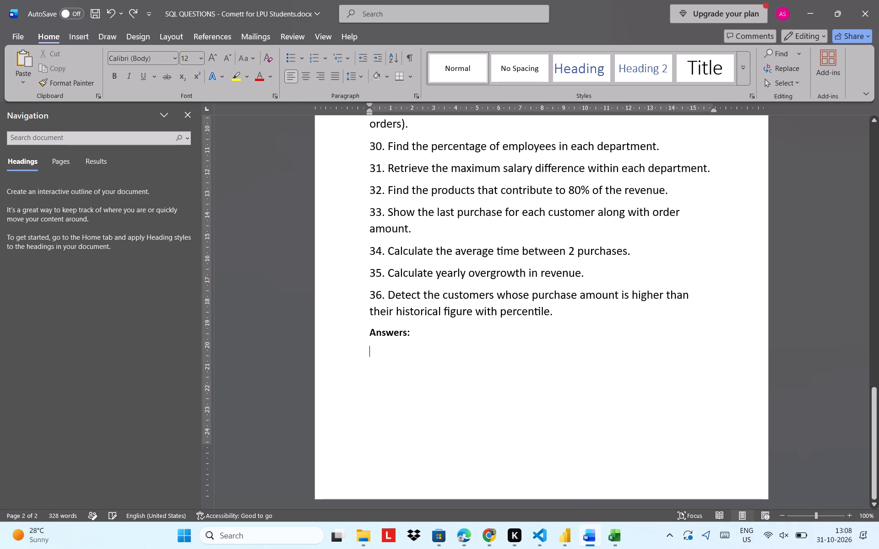
# Paste the copied query below the Answers heading and join its FROM and GROUP BY lines onto the SELECT line, separated by spaces.
pyautogui.hotkey('ctrl', 'v')
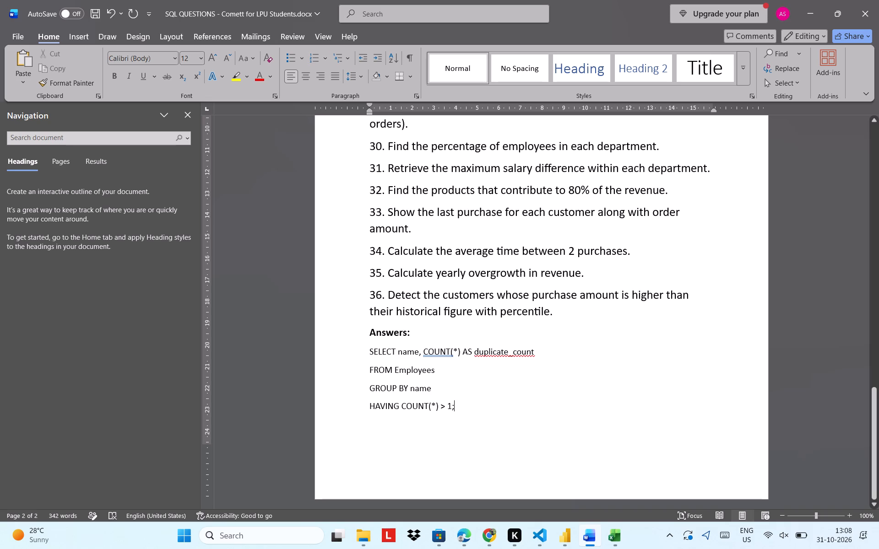
pyautogui.click(366, 367)
pyautogui.press('BackSpace')
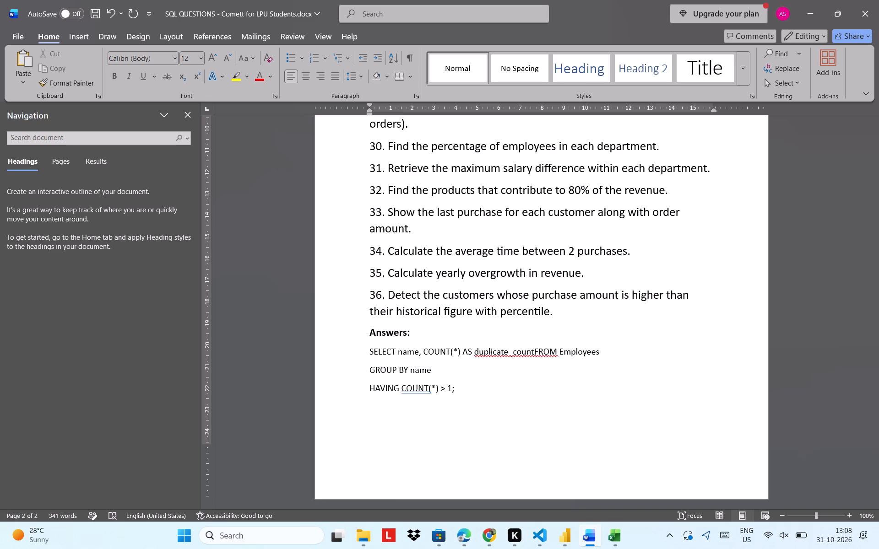
pyautogui.press('space')
pyautogui.click(366, 369)
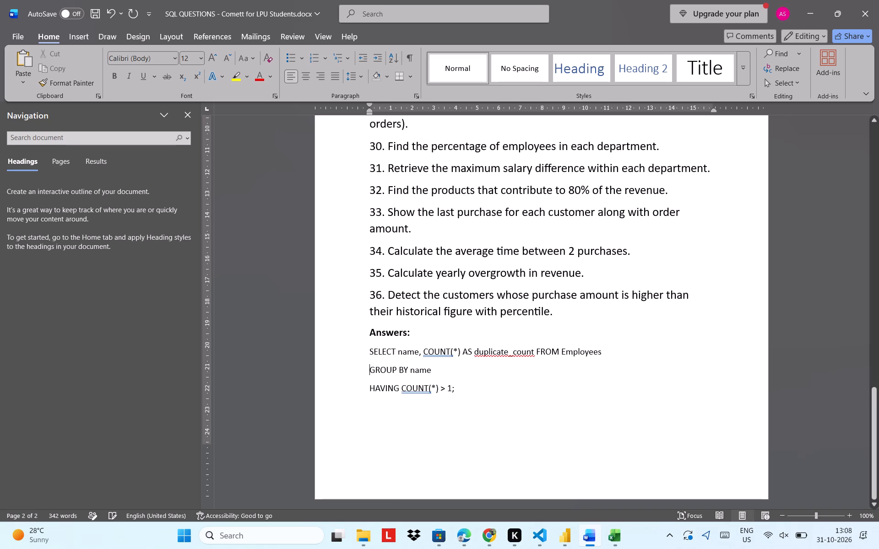
pyautogui.press('BackSpace')
pyautogui.press('space')
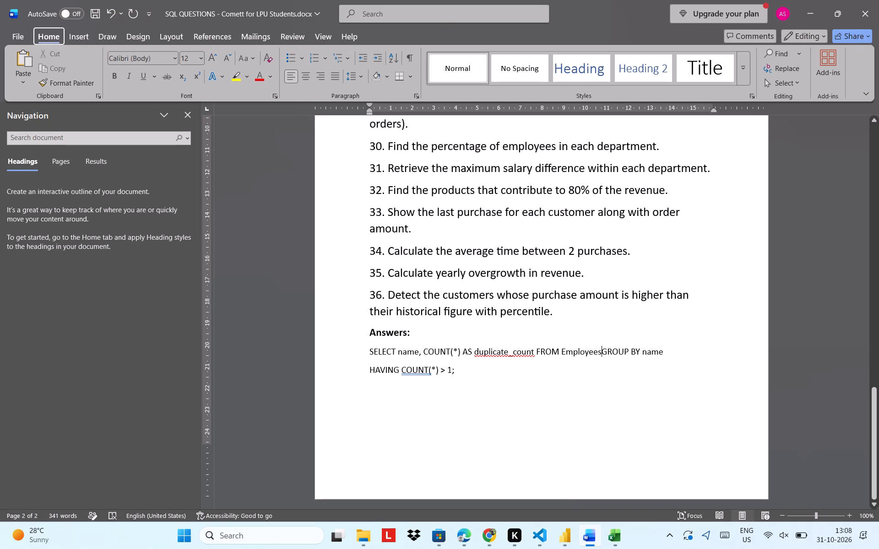
pyautogui.press('space')
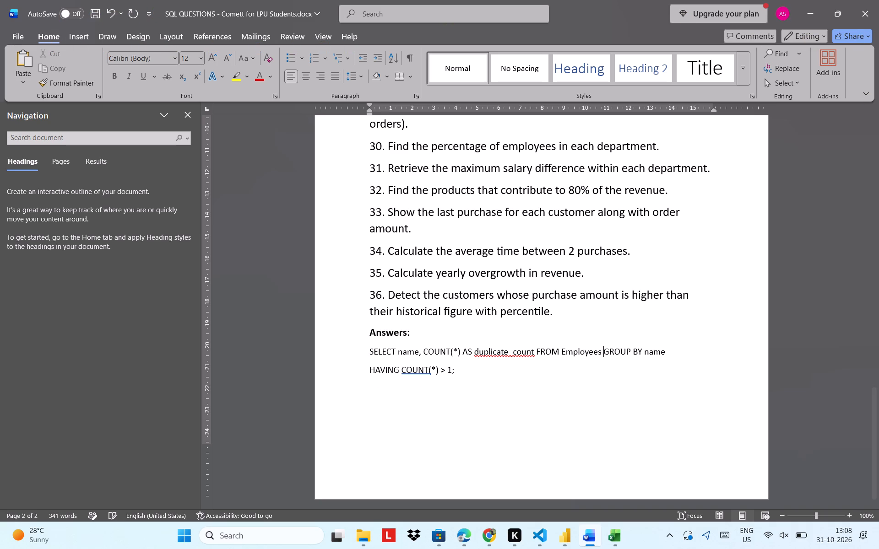
# Join the HAVING line of the pasted query onto the GROUP BY line, separated by a space.
pyautogui.click(371, 369)
pyautogui.press('BackSpace')
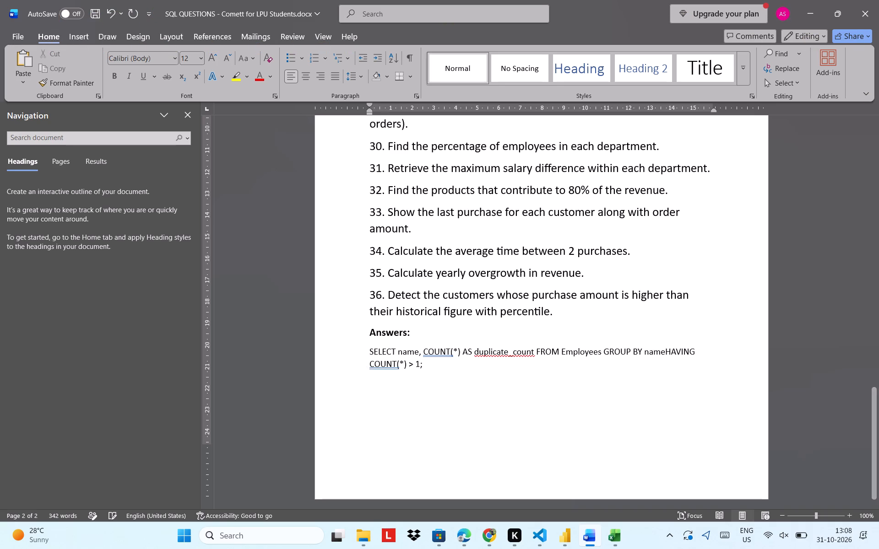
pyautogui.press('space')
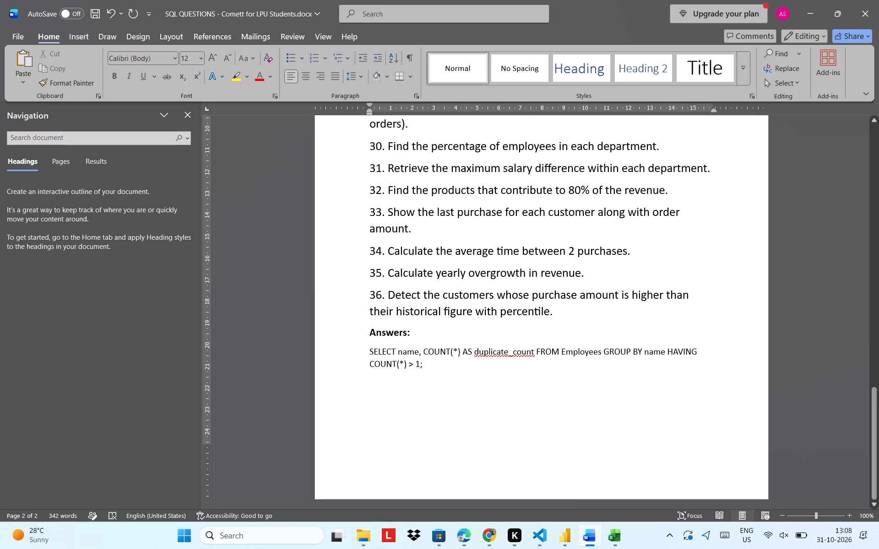
# Turn the duplicate-records query below the Answers heading into a list item numbered 1).
pyautogui.click(367, 350)
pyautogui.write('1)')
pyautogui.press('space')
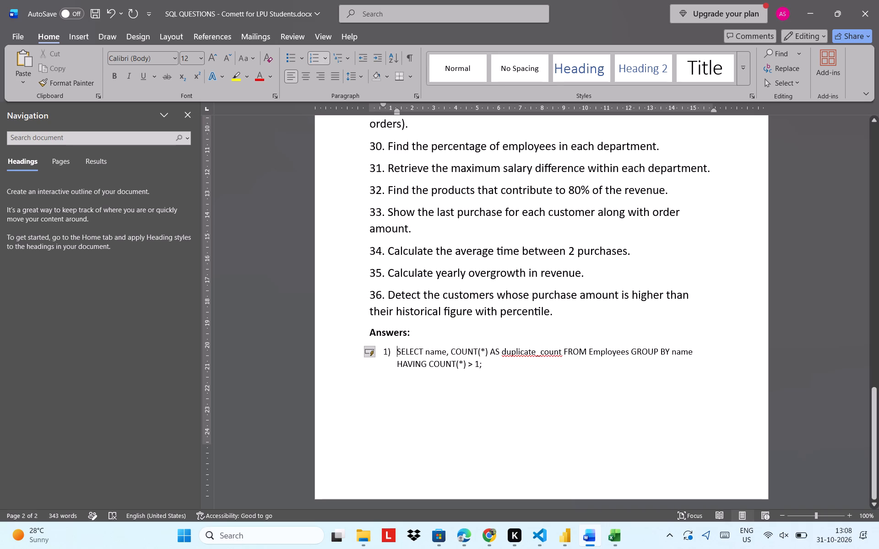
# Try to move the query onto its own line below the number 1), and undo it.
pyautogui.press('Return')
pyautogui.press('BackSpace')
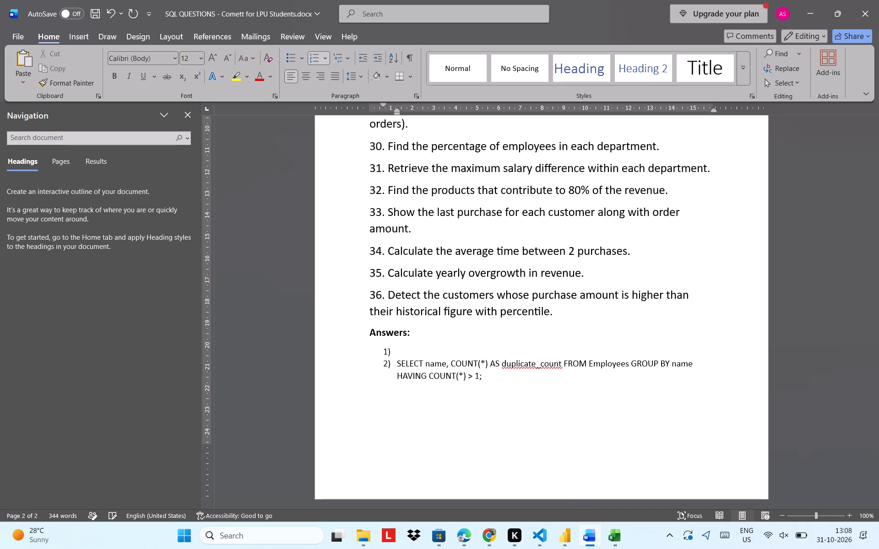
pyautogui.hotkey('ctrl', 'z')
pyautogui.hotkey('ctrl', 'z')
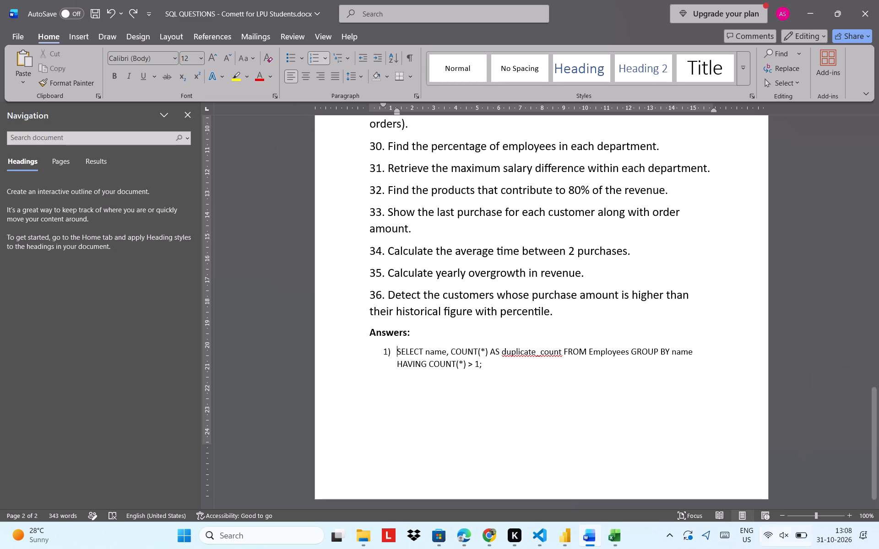
# Examine the list of available Wi-Fi networks and return to the document.
pyautogui.click(777, 548)
pyautogui.click(722, 307)
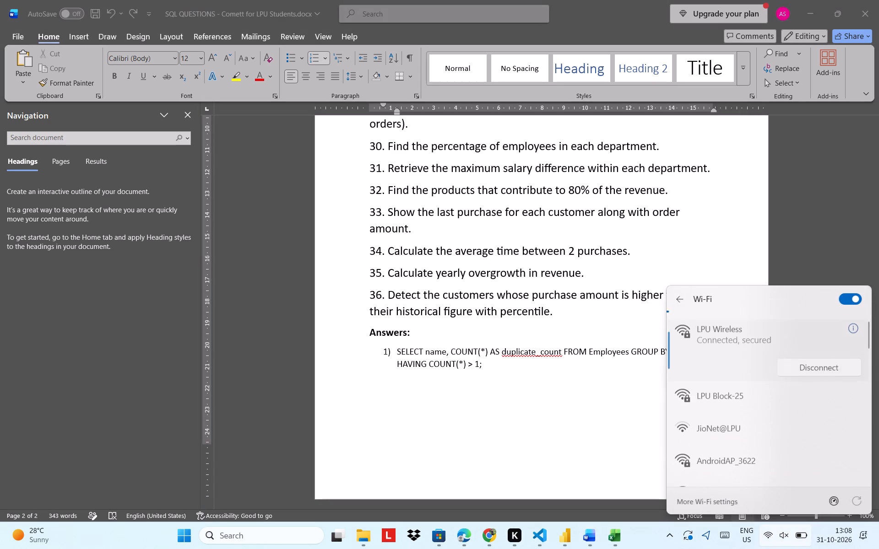
pyautogui.scroll(-5, 738, 399)
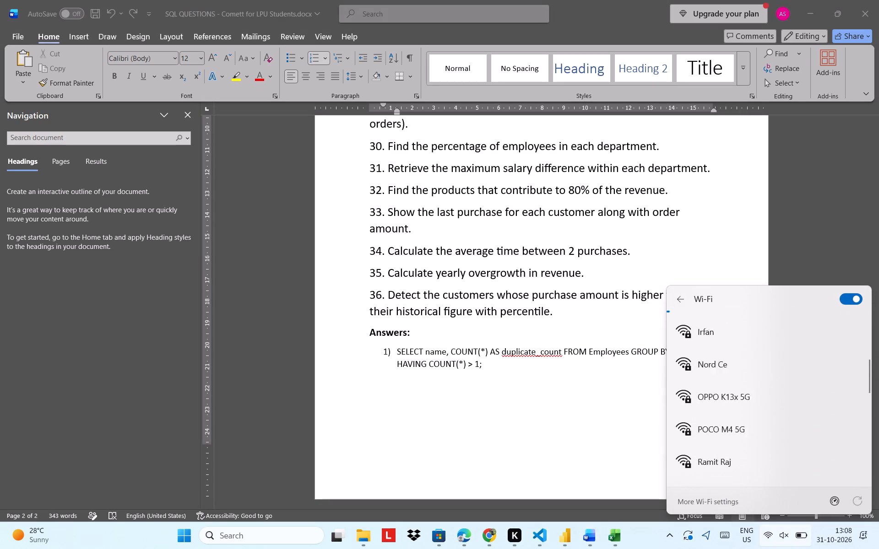
pyautogui.scroll(-5, 738, 399)
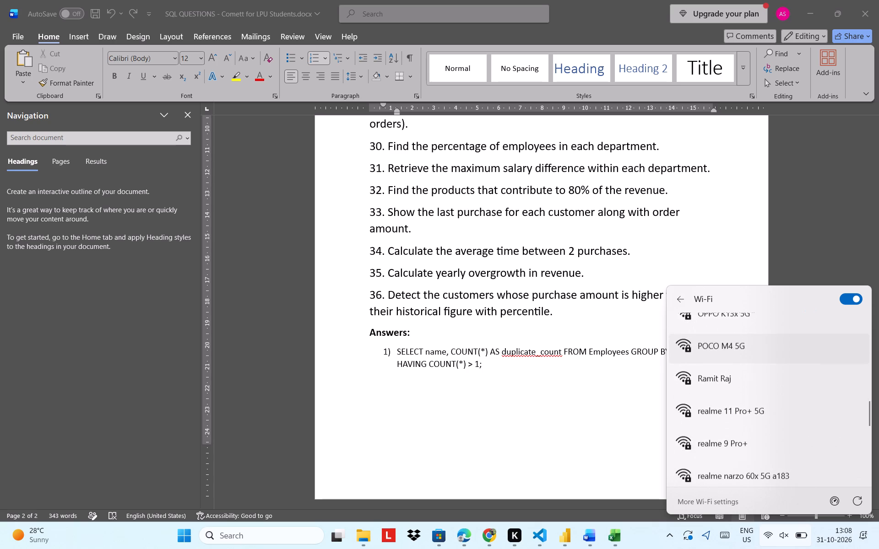
pyautogui.scroll(-6, 738, 399)
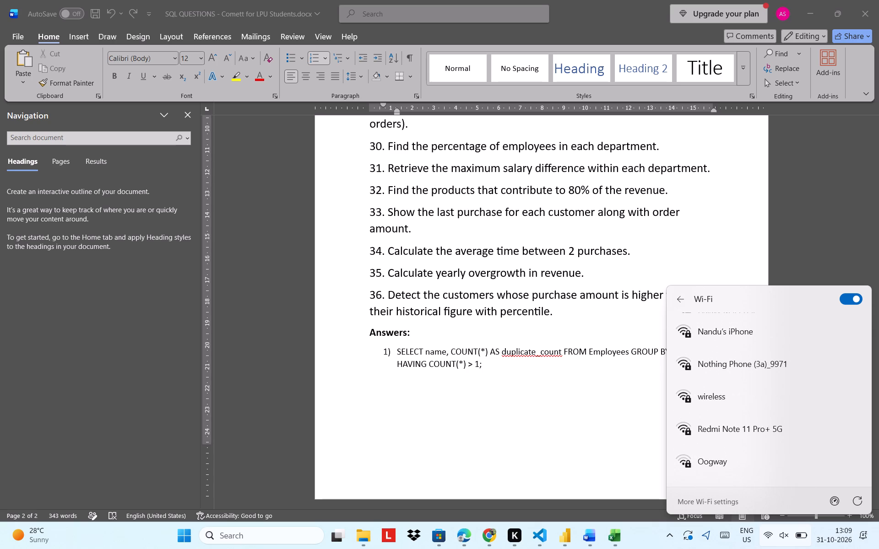
pyautogui.scroll(-1, 738, 399)
pyautogui.scroll(6, 738, 399)
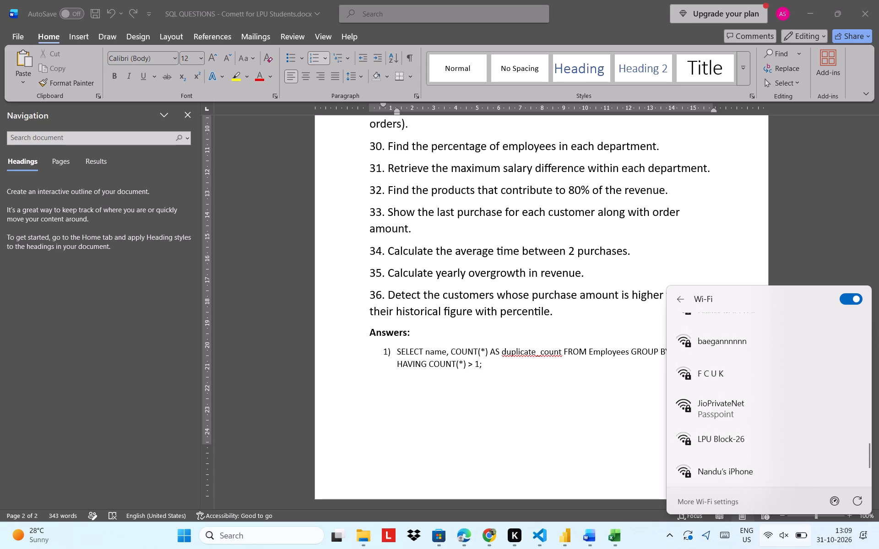
pyautogui.scroll(3, 738, 399)
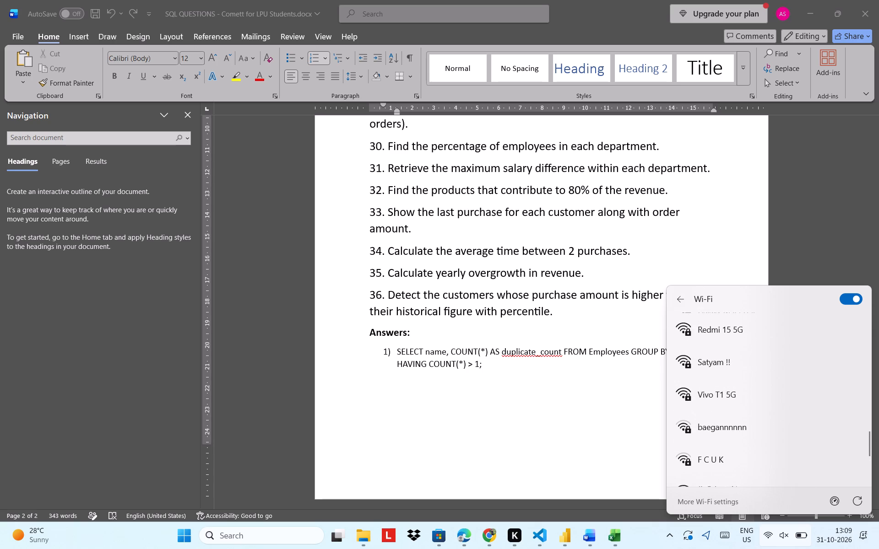
pyautogui.scroll(7, 738, 399)
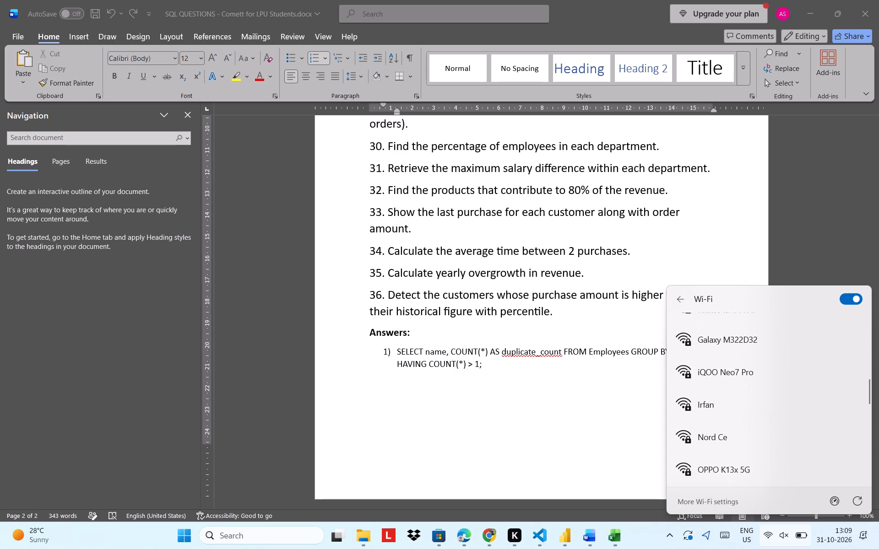
pyautogui.scroll(8, 738, 399)
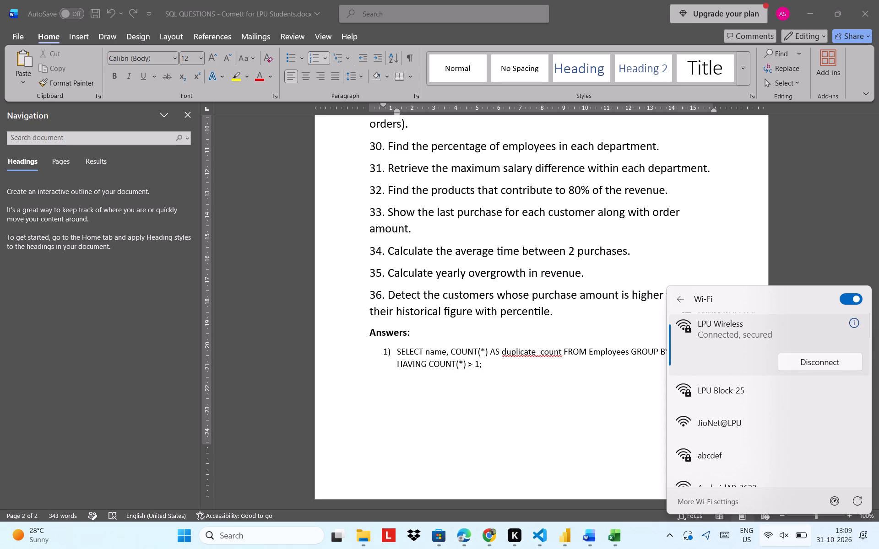
pyautogui.scroll(-5, 738, 399)
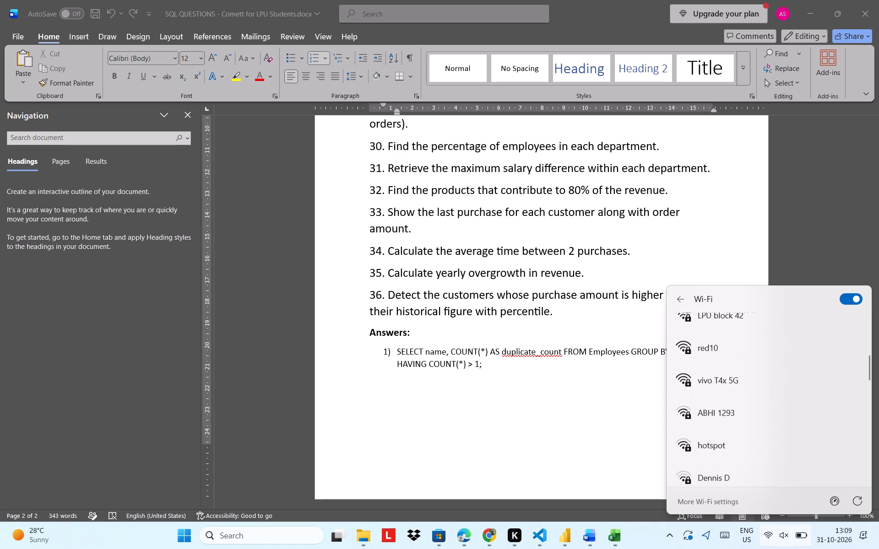
pyautogui.scroll(-11, 738, 399)
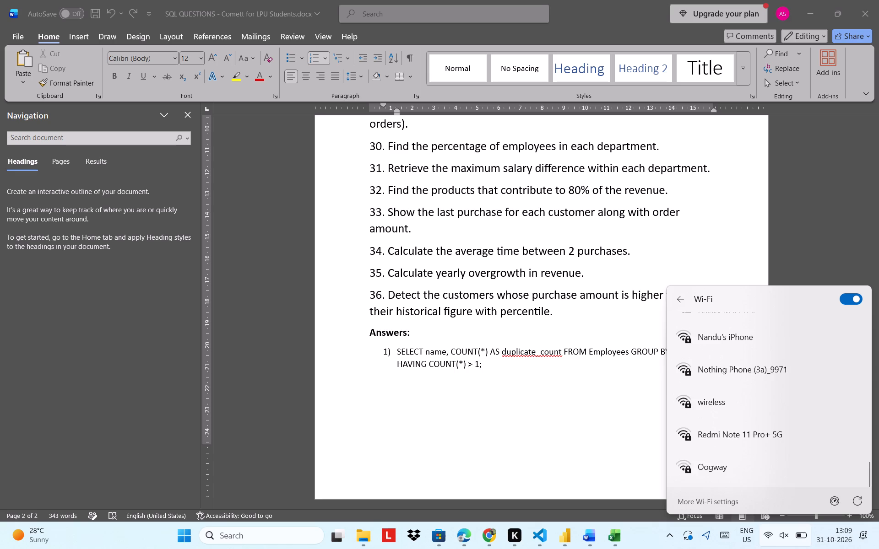
pyautogui.scroll(-1, 738, 399)
pyautogui.scroll(1, 738, 399)
pyautogui.click(552, 434)
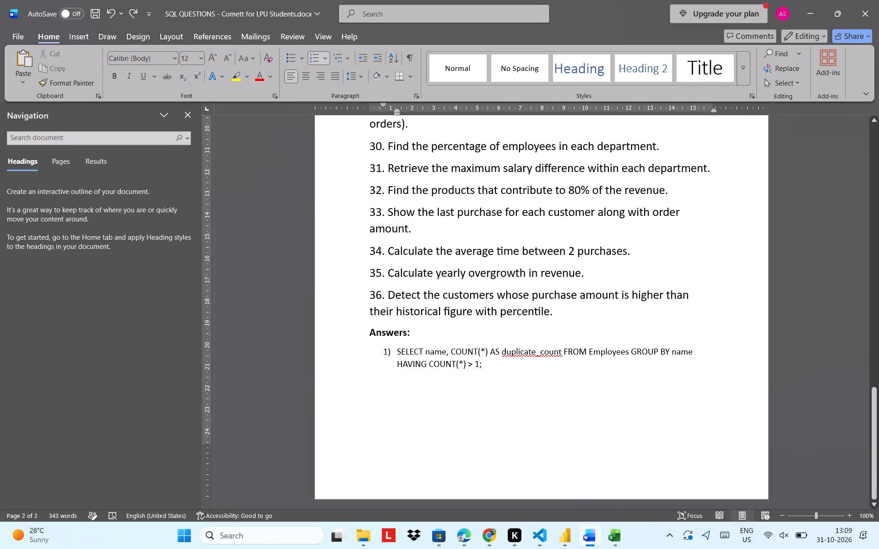
# Add an empty list item 2) after the first query in the Answers list.
pyautogui.click(501, 365)
pyautogui.press('Return')
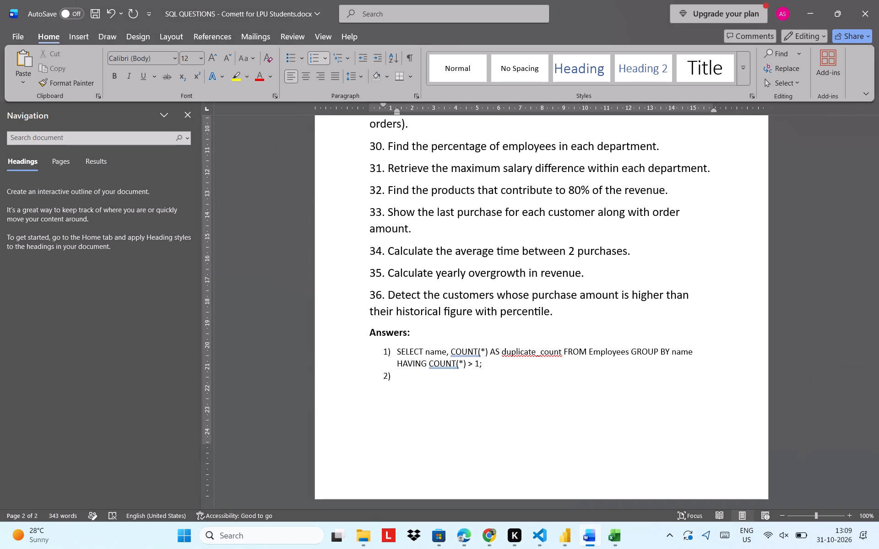
# Review the first questions in the SQL QUESTIONS document and switch to the Module 2 - JS Mart Data workbook in Excel.
pyautogui.scroll(8, 496, 321)
pyautogui.scroll(-2, 496, 321)
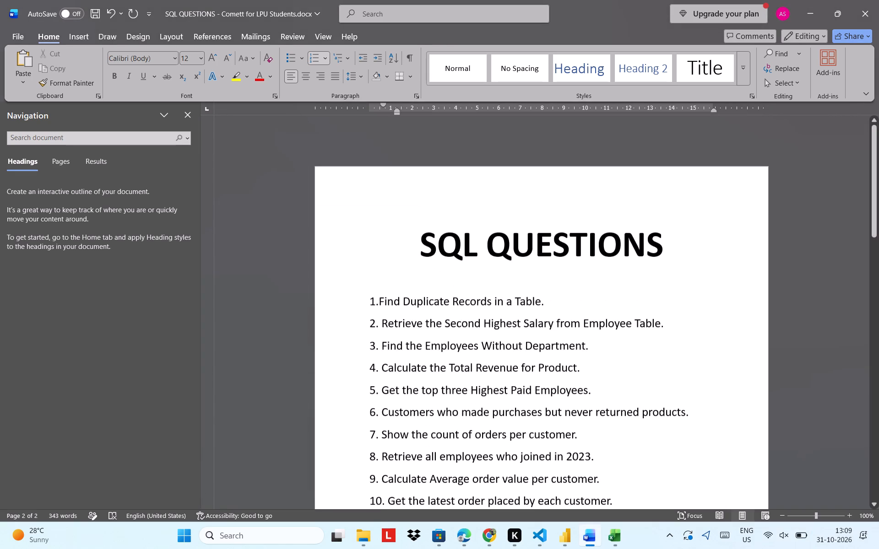
pyautogui.scroll(-1, 496, 321)
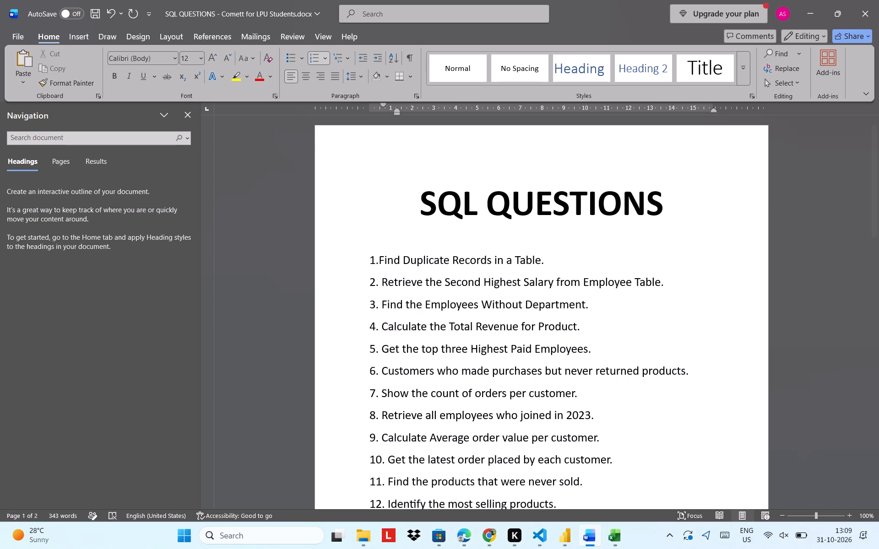
pyautogui.click(622, 548)
pyautogui.click(652, 503)
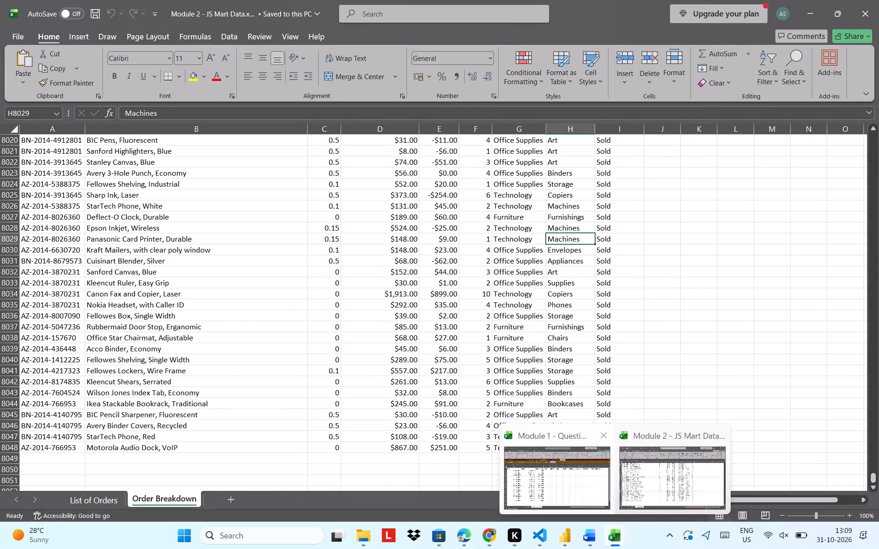
# In the Module 1 - Questions Excel workbook, enter =YEAR(A2) in D2 and fill the Year column down to row 16.
pyautogui.click(585, 508)
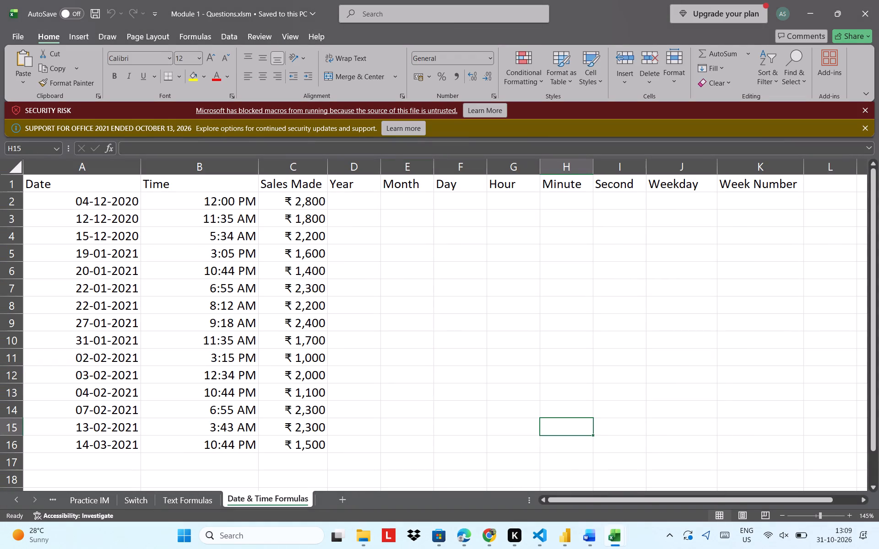
pyautogui.click(337, 205)
pyautogui.press('=')
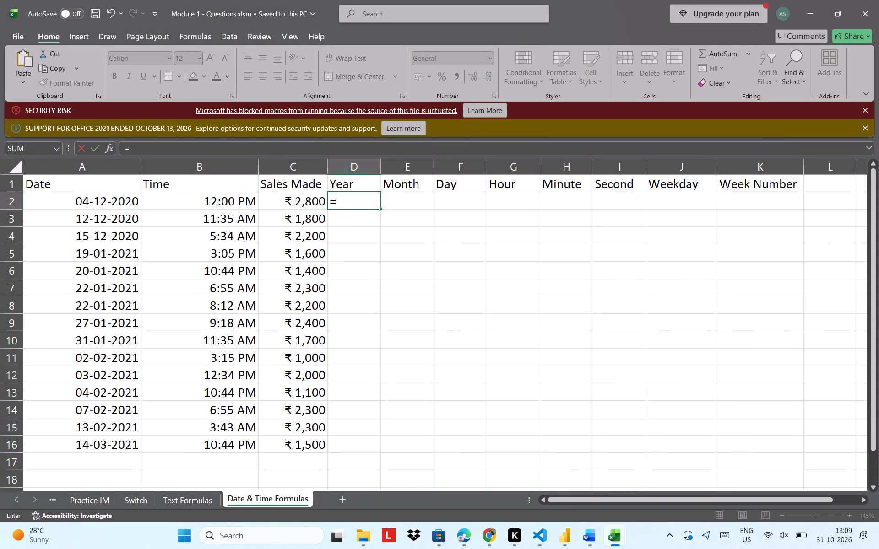
pyautogui.write('YEar(')
pyautogui.press('BackSpace')
pyautogui.press('BackSpace')
pyautogui.press('BackSpace')
pyautogui.press('BackSpace')
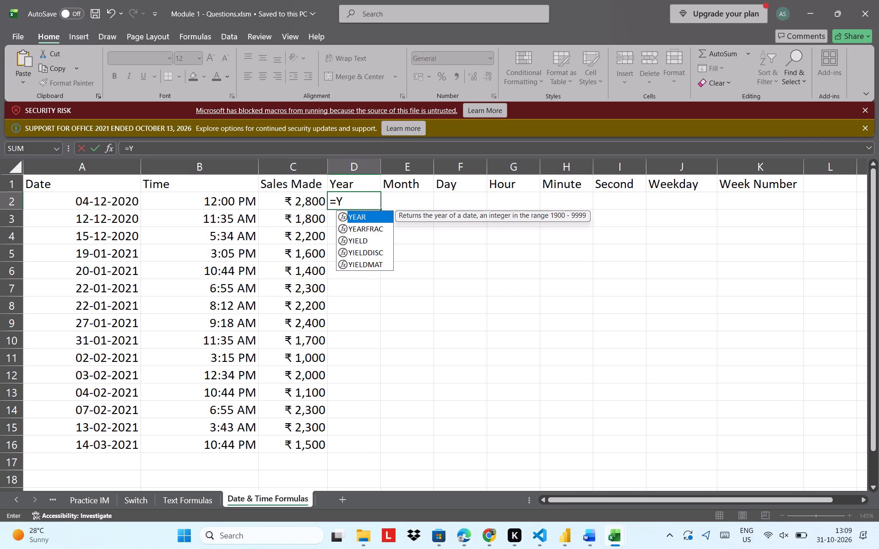
pyautogui.write('EAR')
pyautogui.hotkey('shift', '(')
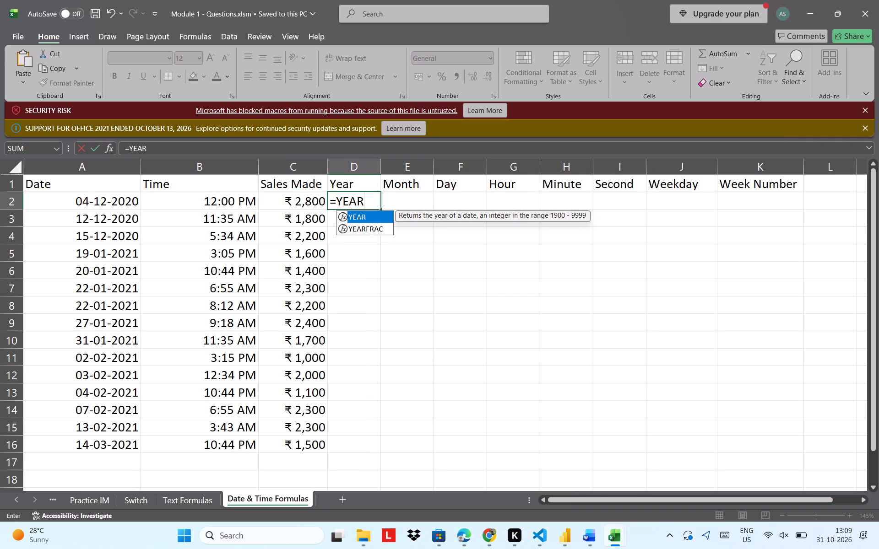
pyautogui.click(121, 199)
pyautogui.click(121, 199)
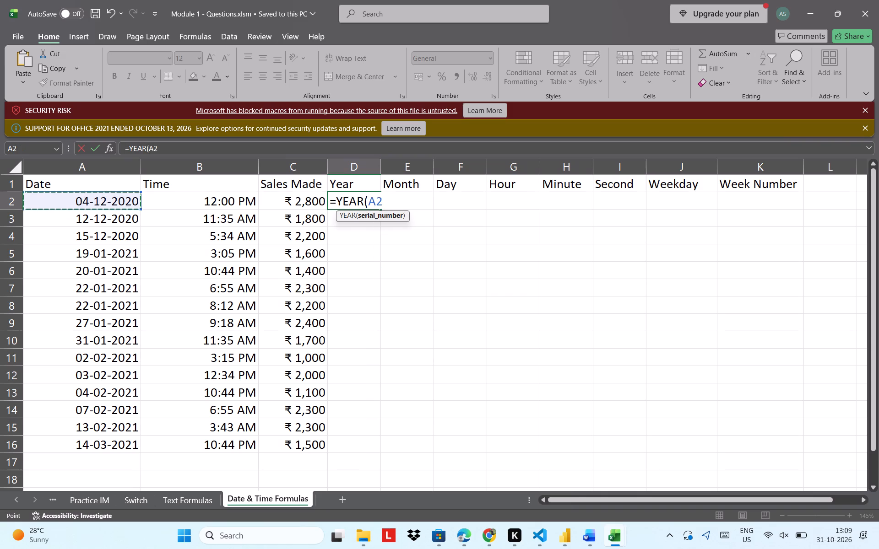
pyautogui.hotkey('shift', ')')
pyautogui.press('Return')
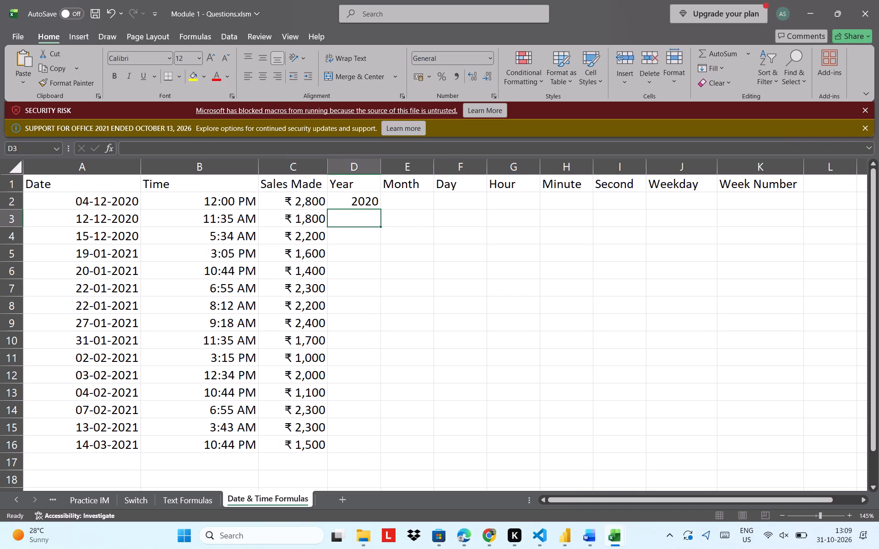
pyautogui.click(347, 194)
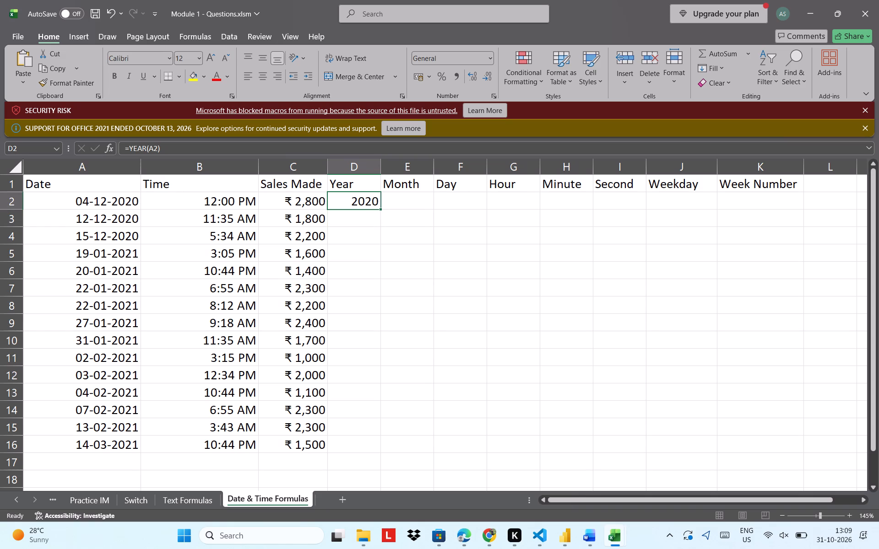
pyautogui.doubleClick(379, 209)
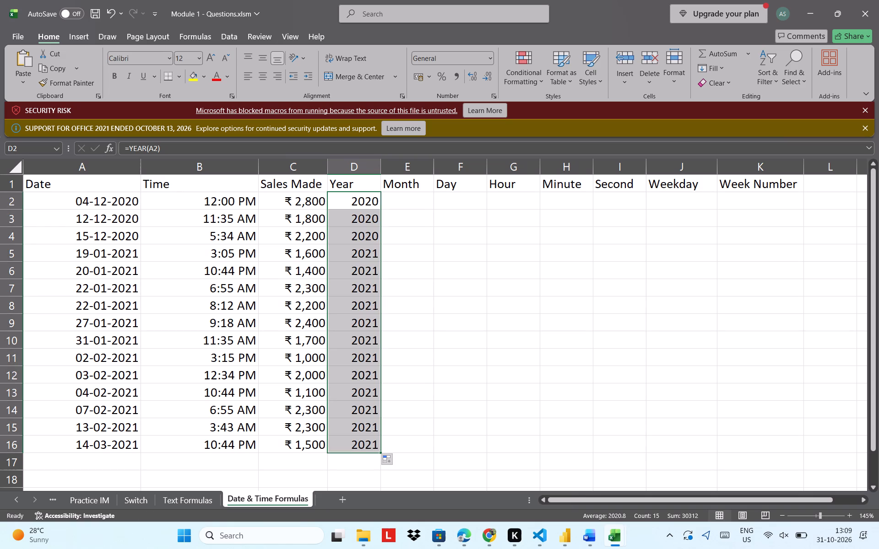
# Enter =MONTH(A2) in E2 and fill the Month column down to row 16.
pyautogui.click(418, 191)
pyautogui.click(404, 206)
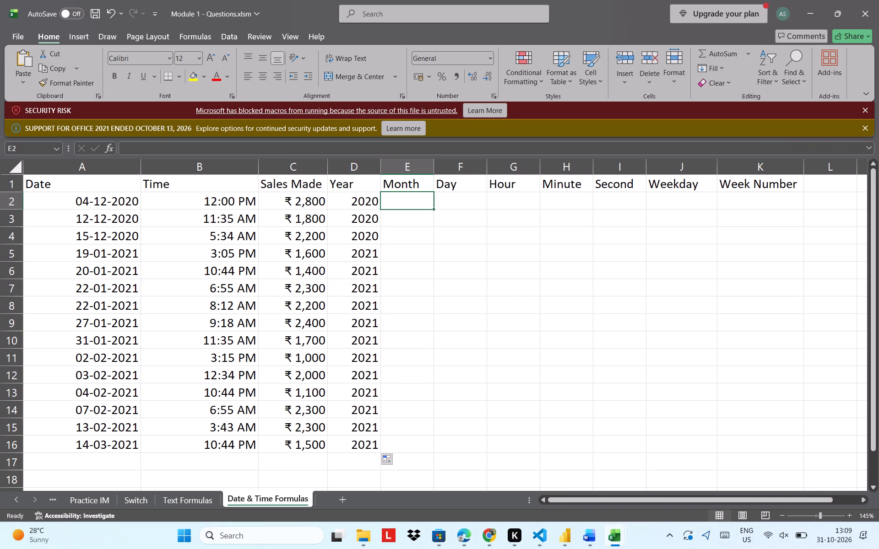
pyautogui.write('=Month(')
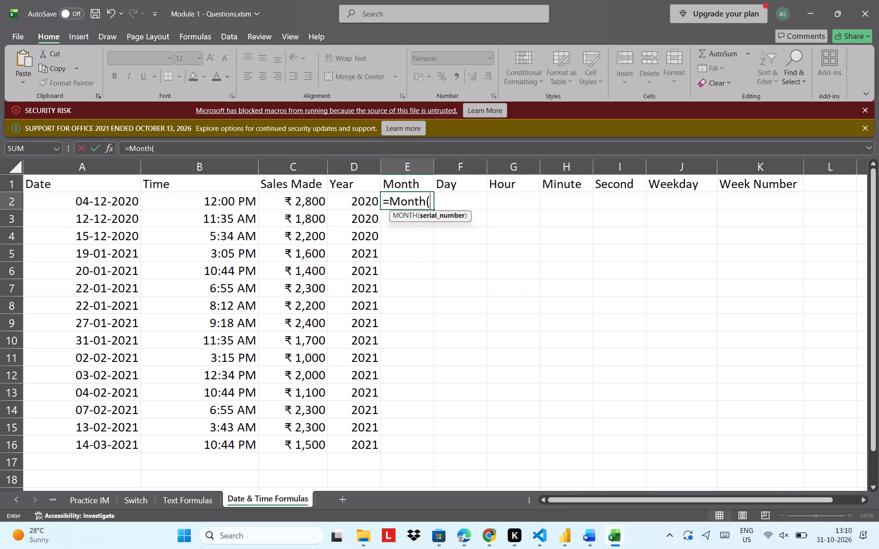
pyautogui.click(126, 204)
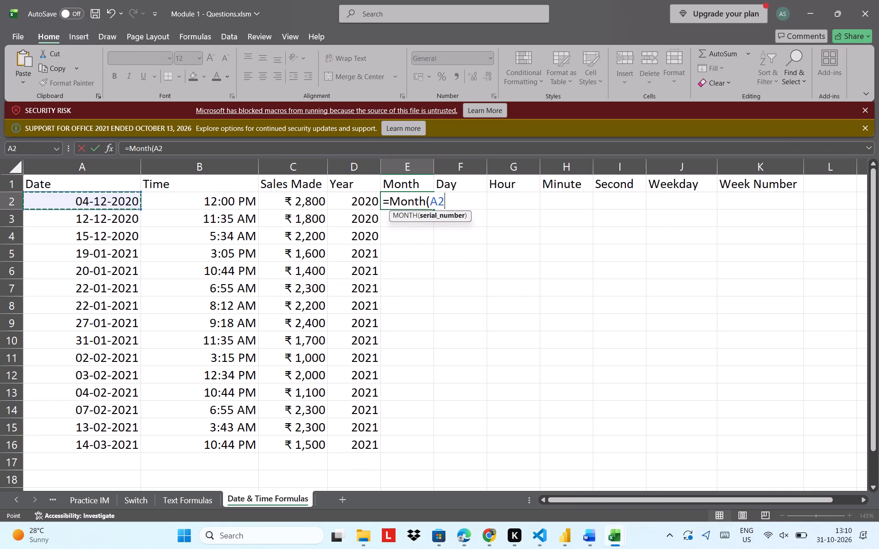
pyautogui.hotkey('shift', ')')
pyautogui.press('Return')
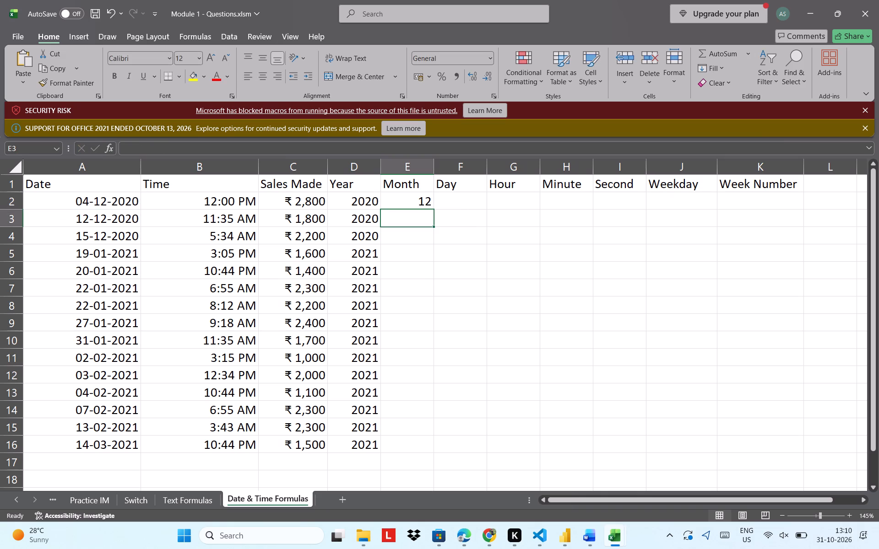
pyautogui.click(425, 194)
pyautogui.doubleClick(434, 208)
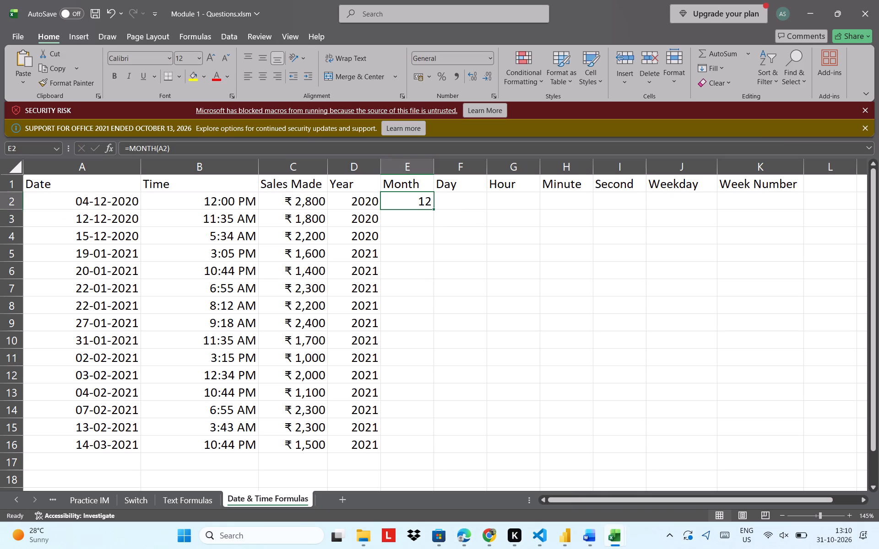
# Enter =DAY(A2) in F2 and fill the Day column down to row 16.
pyautogui.click(463, 197)
pyautogui.write('=Day(')
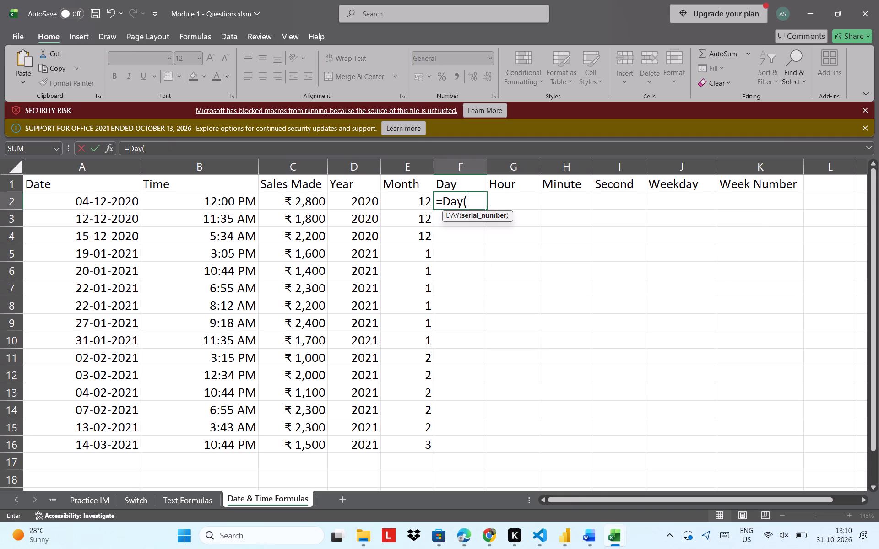
pyautogui.click(109, 199)
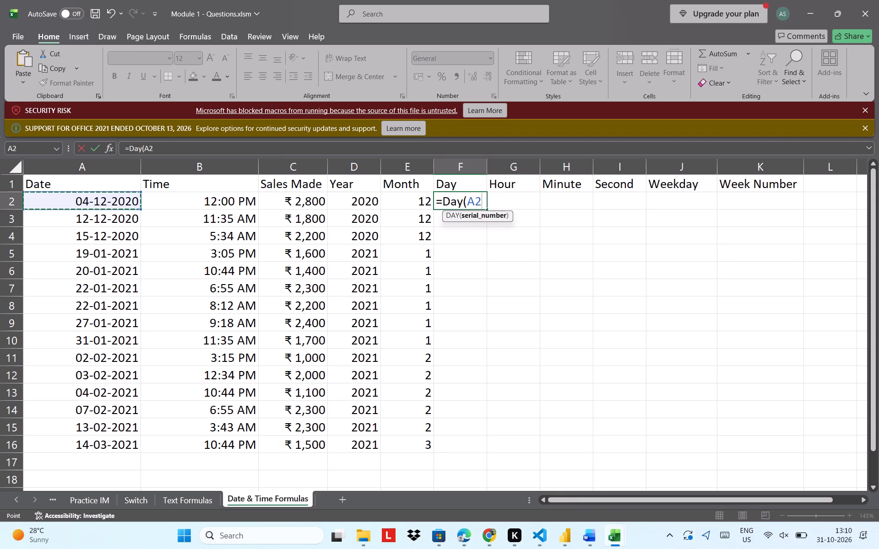
pyautogui.hotkey('shift', ')')
pyautogui.press('Return')
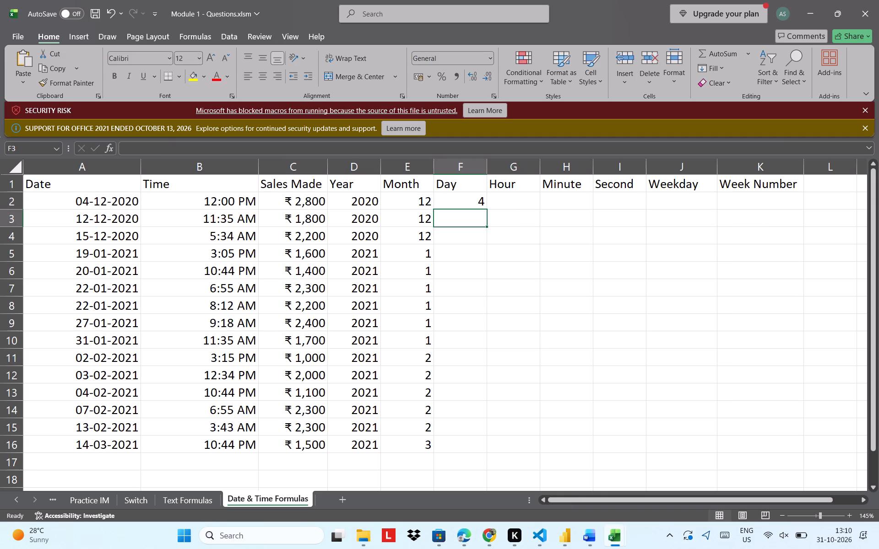
pyautogui.click(465, 201)
pyautogui.doubleClick(486, 208)
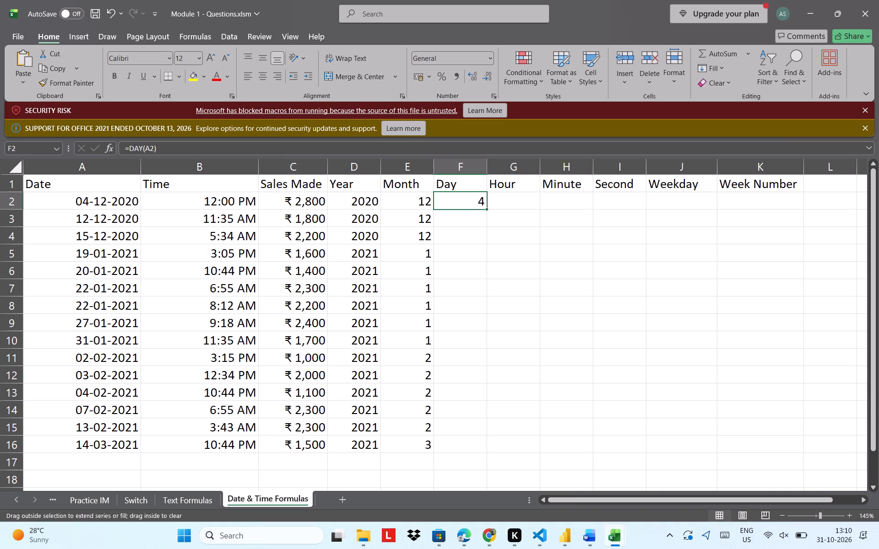
# Enter =HOUR(B2) in G2 and fill the Hour column down to row 16.
pyautogui.click(523, 208)
pyautogui.press('=')
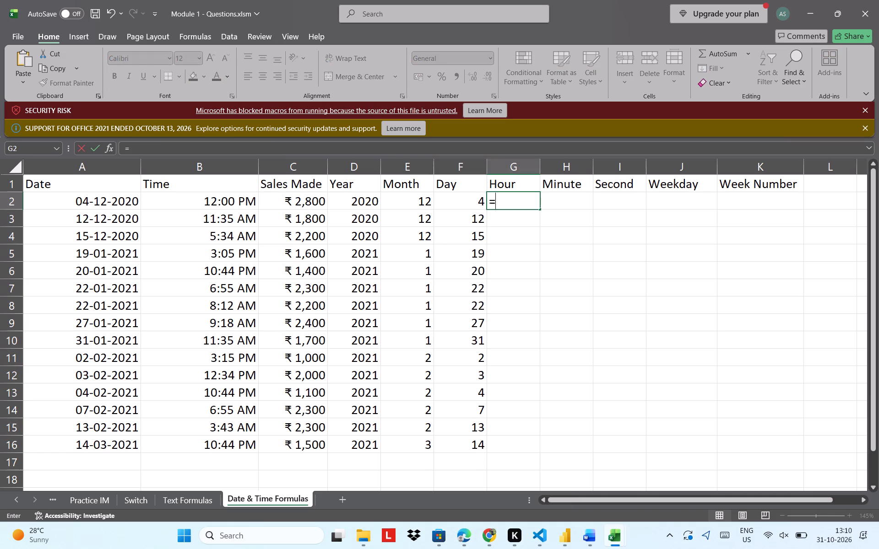
pyautogui.write('Hour(')
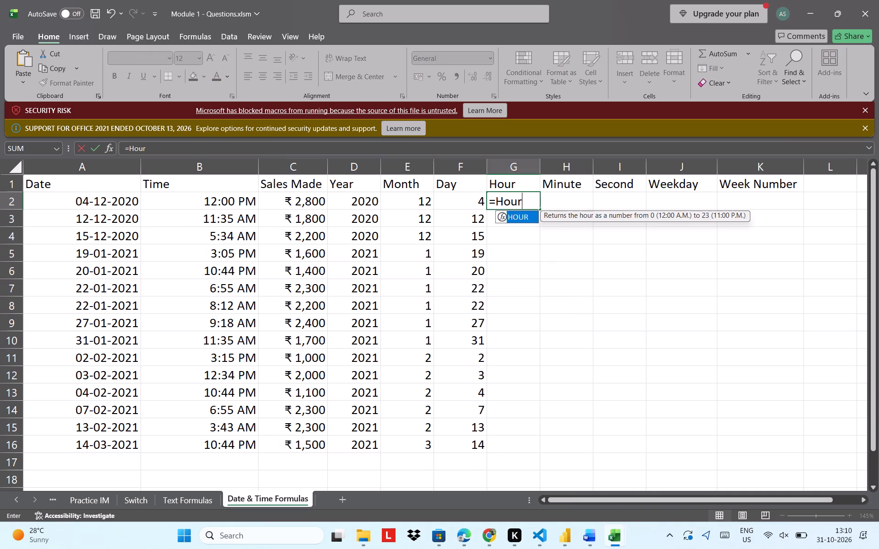
pyautogui.click(228, 207)
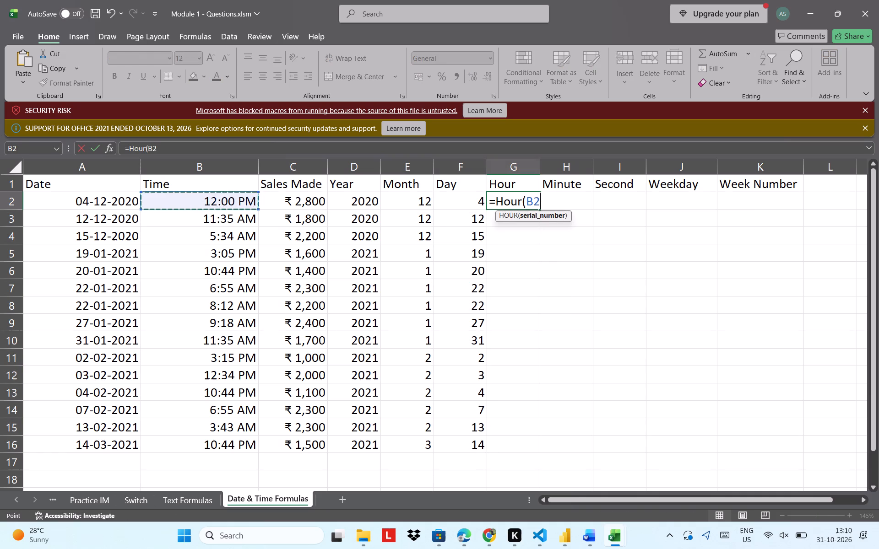
pyautogui.hotkey('shift', ')')
pyautogui.press('Return')
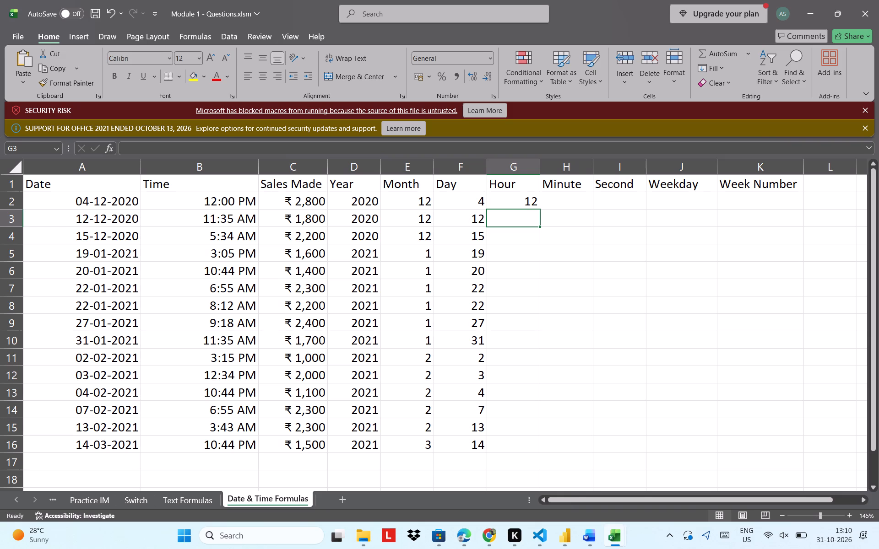
pyautogui.click(517, 201)
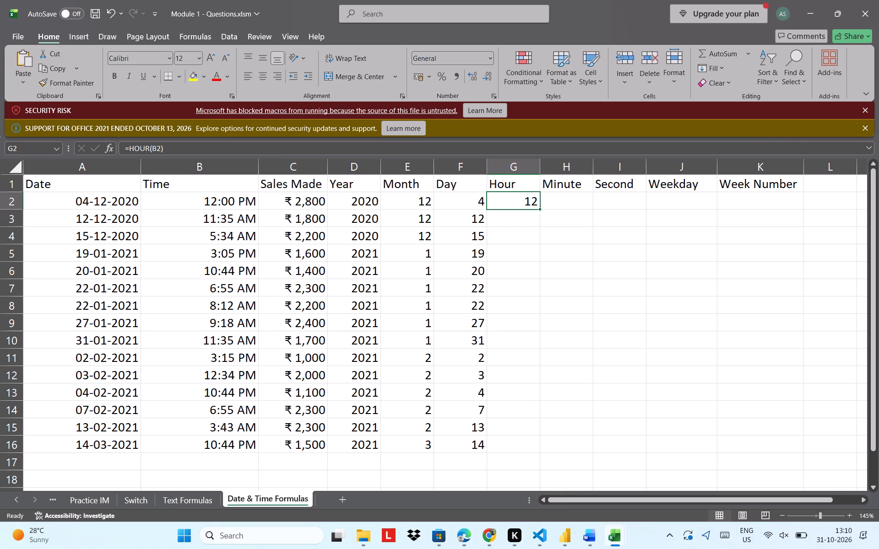
pyautogui.doubleClick(539, 209)
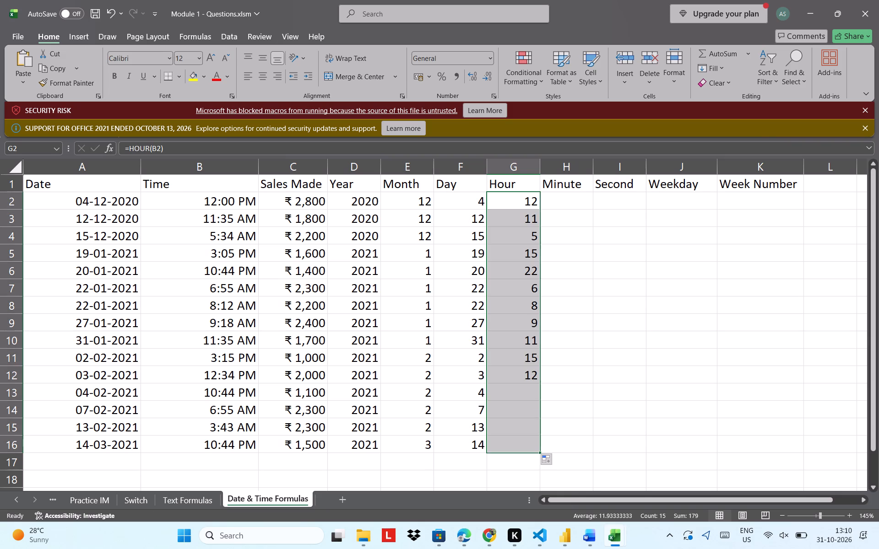
# Enter =MINUTE(A2) in H2 and fill the Minute column down to row 16.
pyautogui.click(578, 196)
pyautogui.write('=Minute(')
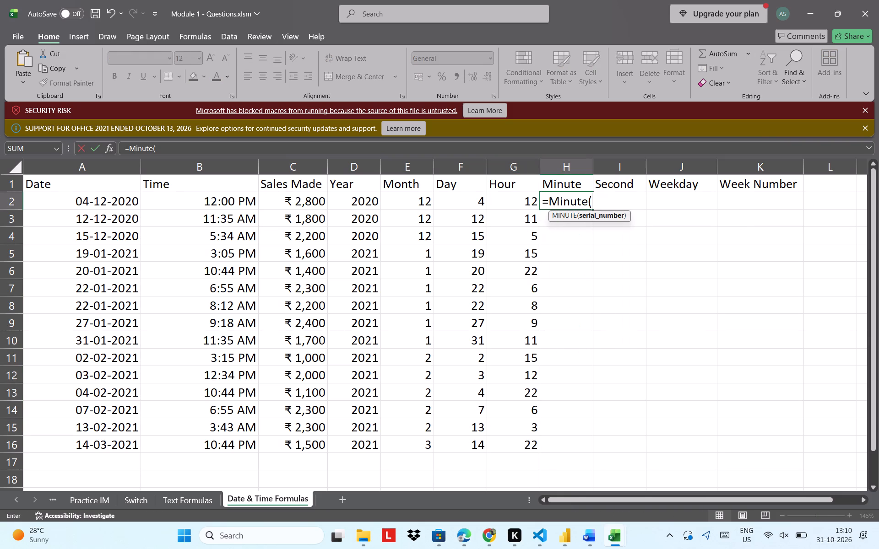
pyautogui.click(101, 201)
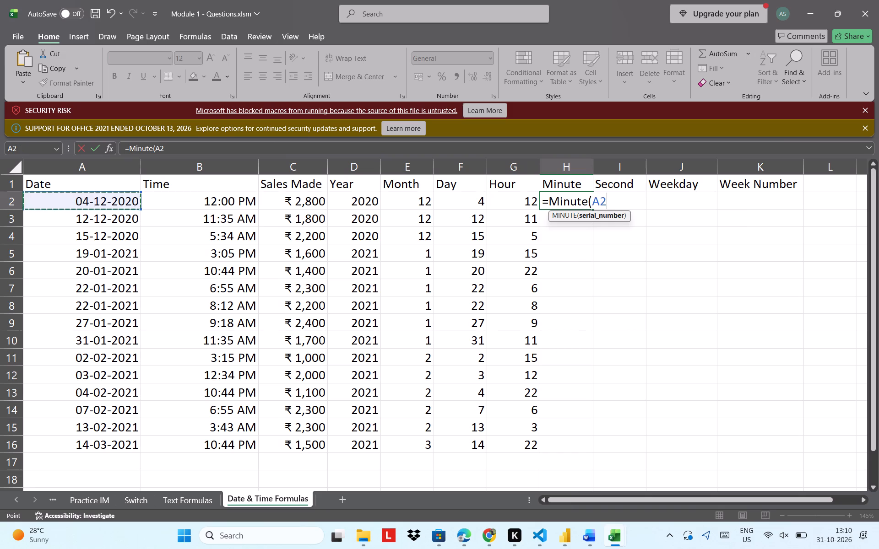
pyautogui.hotkey('shift', ')')
pyautogui.press('Return')
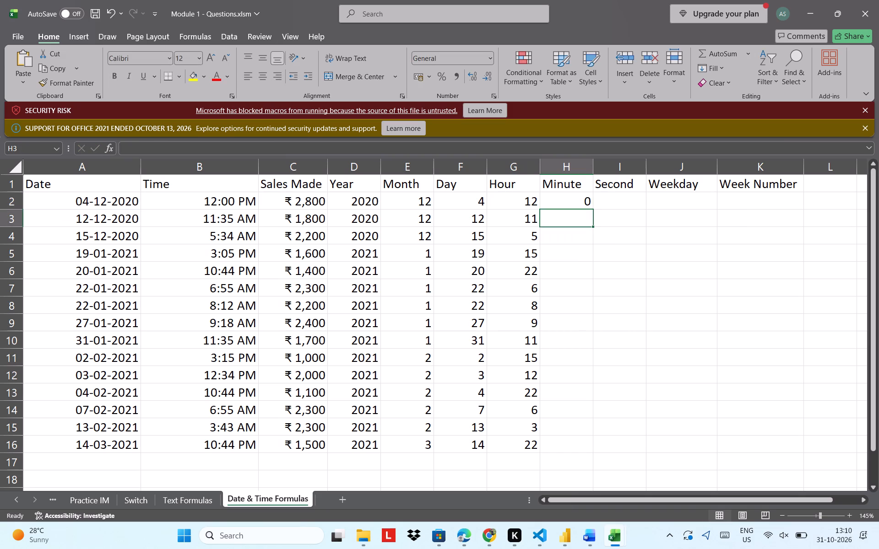
pyautogui.click(568, 203)
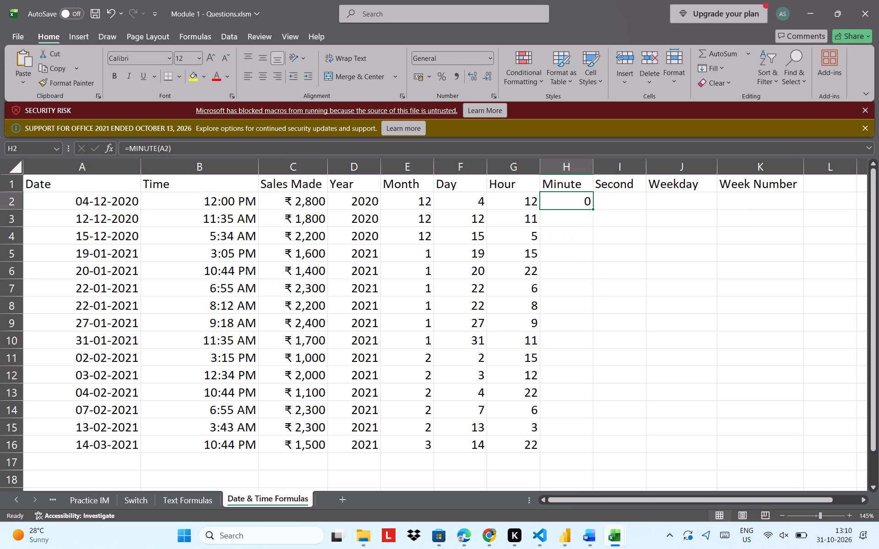
pyautogui.doubleClick(591, 209)
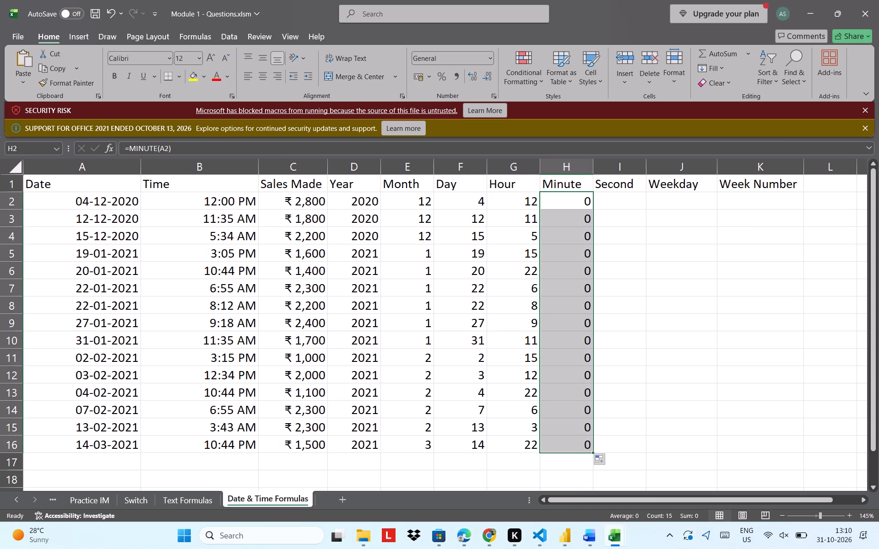
pyautogui.click(561, 213)
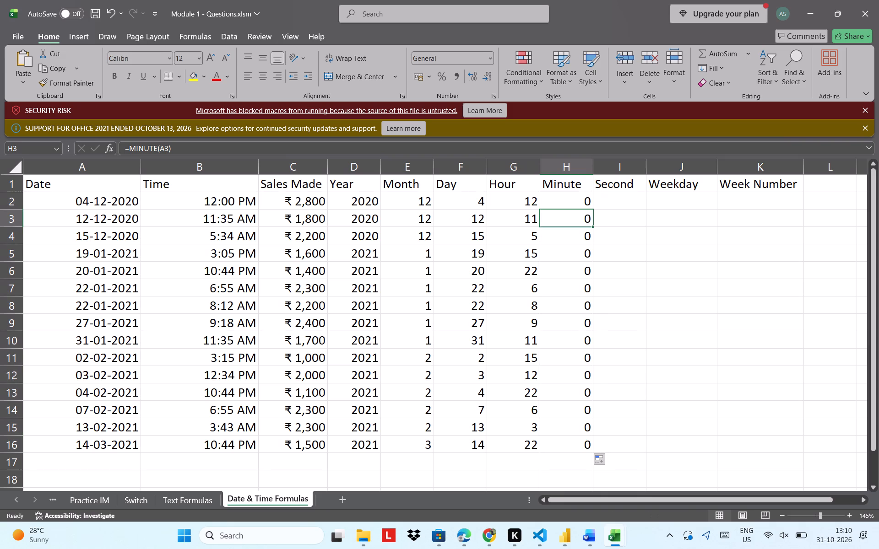
pyautogui.click(564, 239)
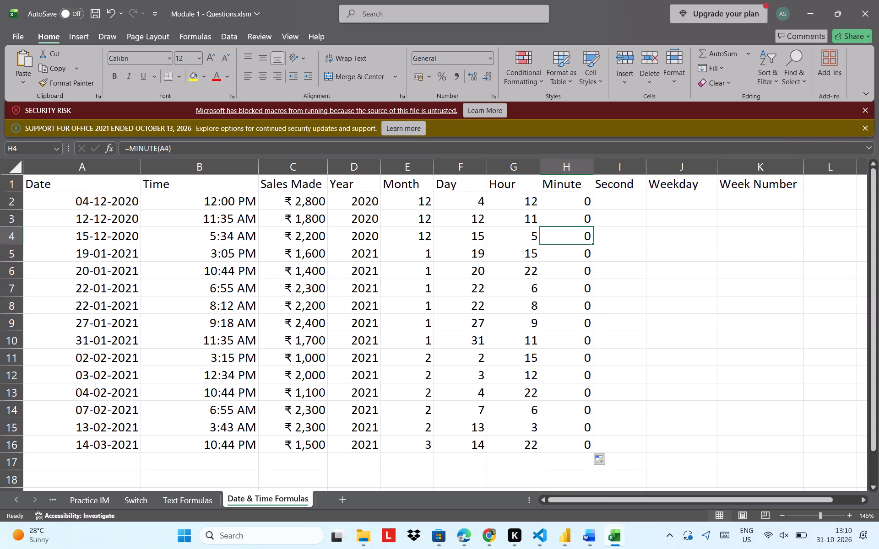
# Enter =SECOND(B2) in I2 and fill the Second column down to row 16.
pyautogui.click(612, 200)
pyautogui.press('=')
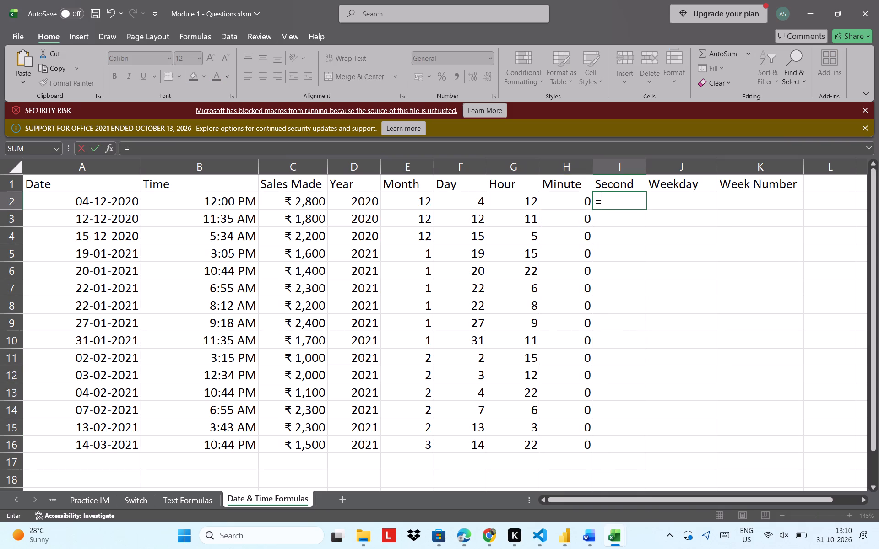
pyautogui.write('Second(')
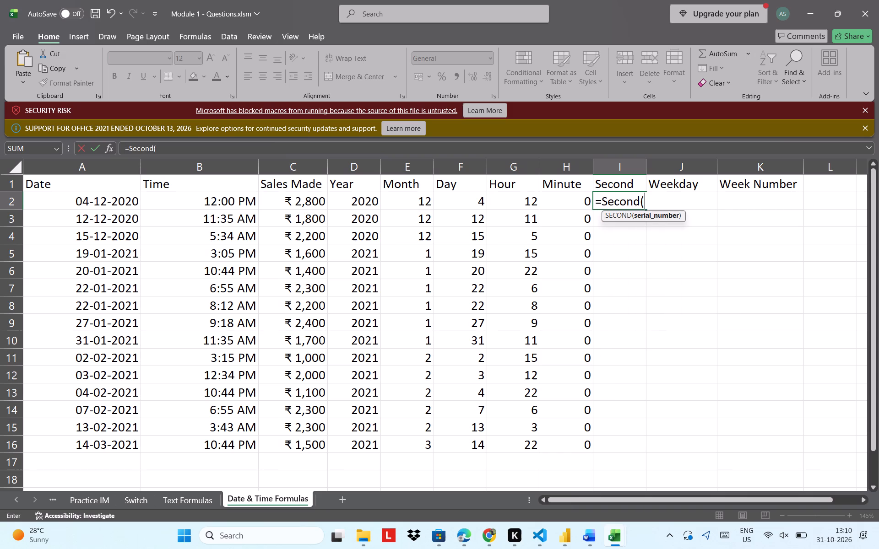
pyautogui.click(194, 199)
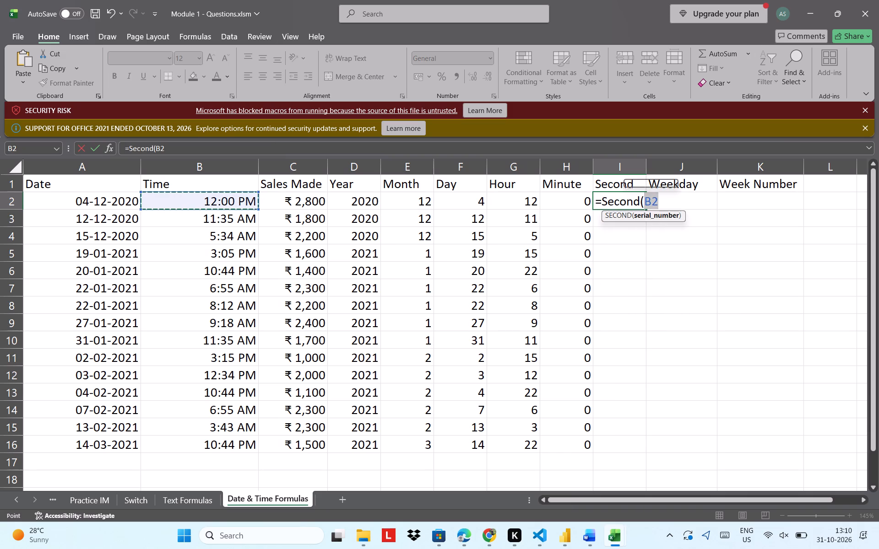
pyautogui.hotkey('shift', ')')
pyautogui.press('Return')
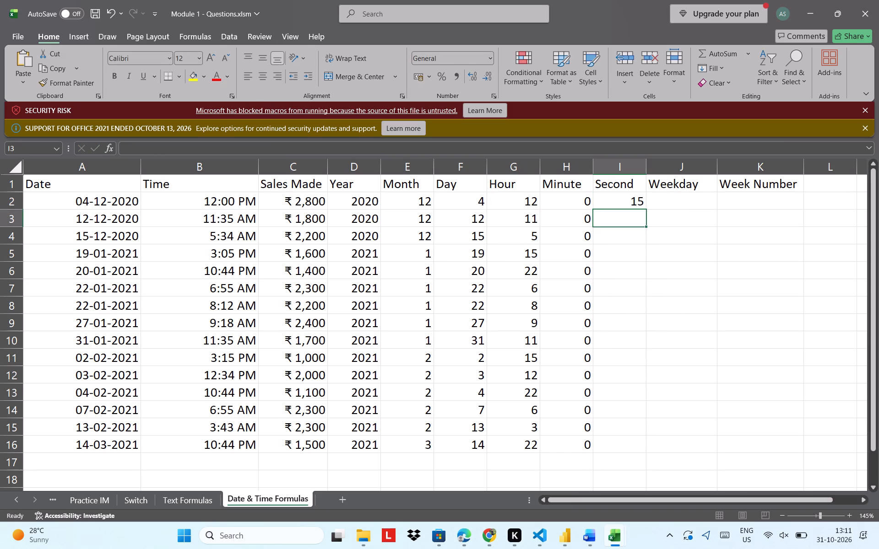
pyautogui.click(616, 194)
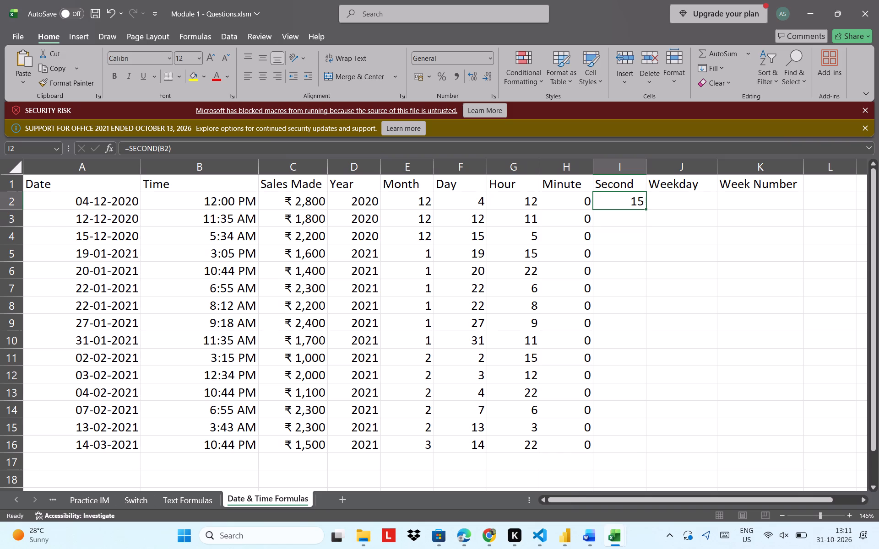
pyautogui.doubleClick(645, 210)
# Enter =WEEKDAY(A2) in J2 and fill the Weekday column down to row 16.
pyautogui.click(666, 194)
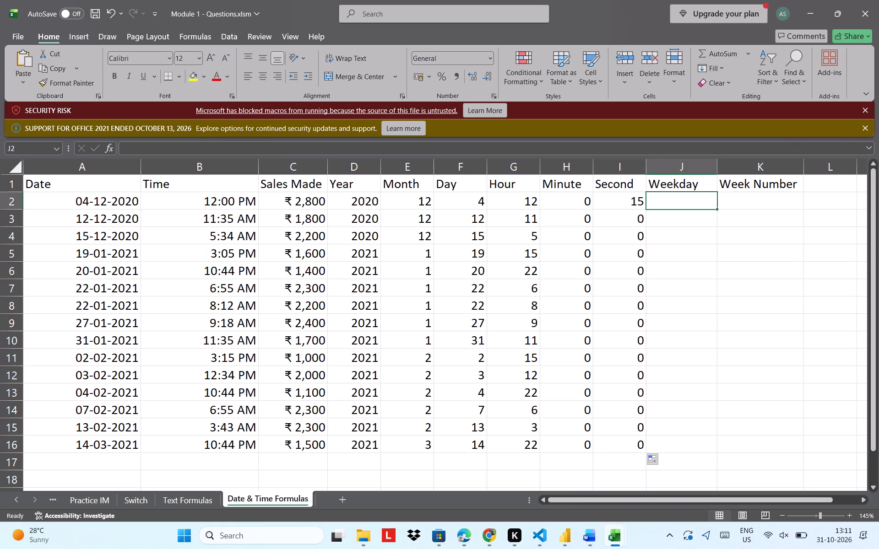
pyautogui.write('=Weekd')
pyautogui.press('y')
pyautogui.press('BackSpace')
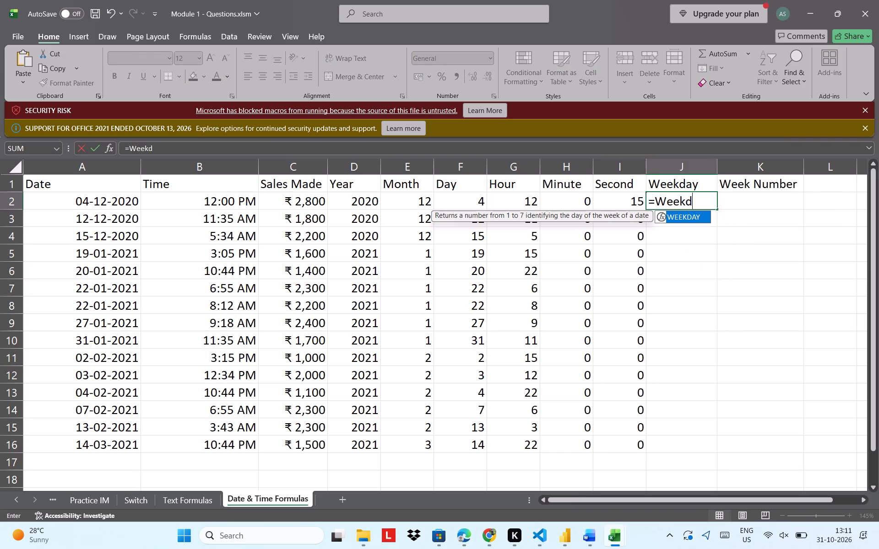
pyautogui.click(699, 219)
pyautogui.click(699, 219)
pyautogui.press('Tab')
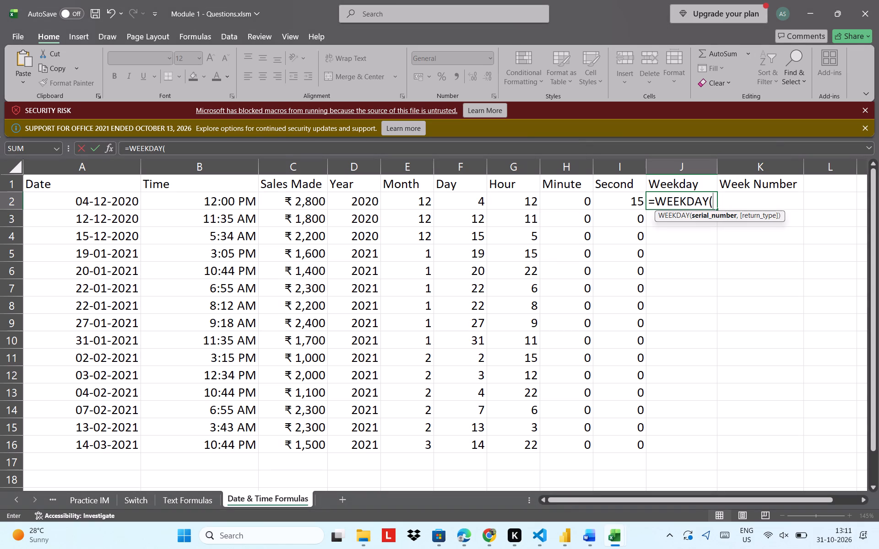
pyautogui.click(129, 205)
pyautogui.hotkey('shift', ')')
pyautogui.press('Return')
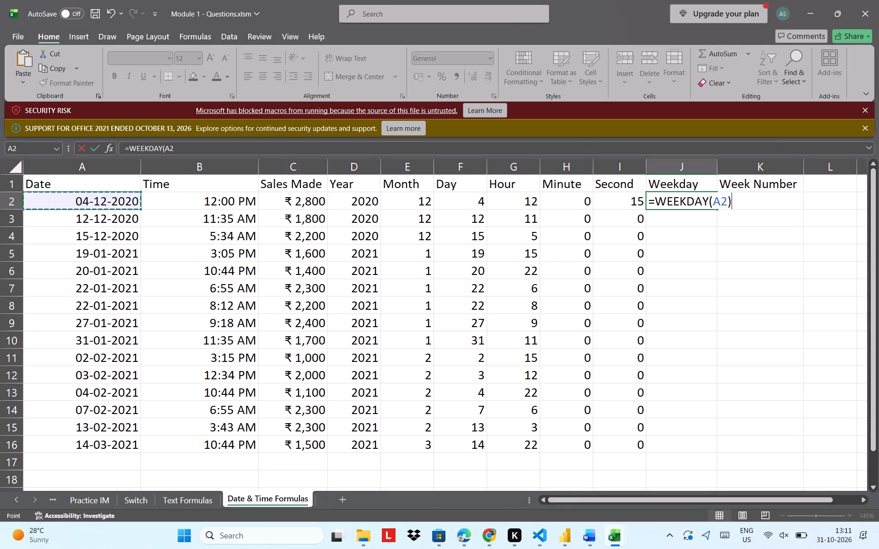
pyautogui.click(686, 198)
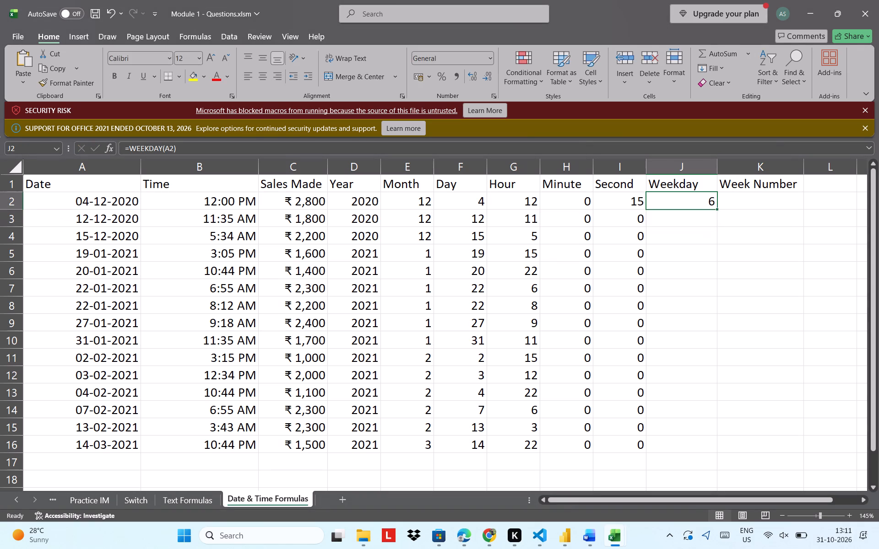
pyautogui.doubleClick(717, 208)
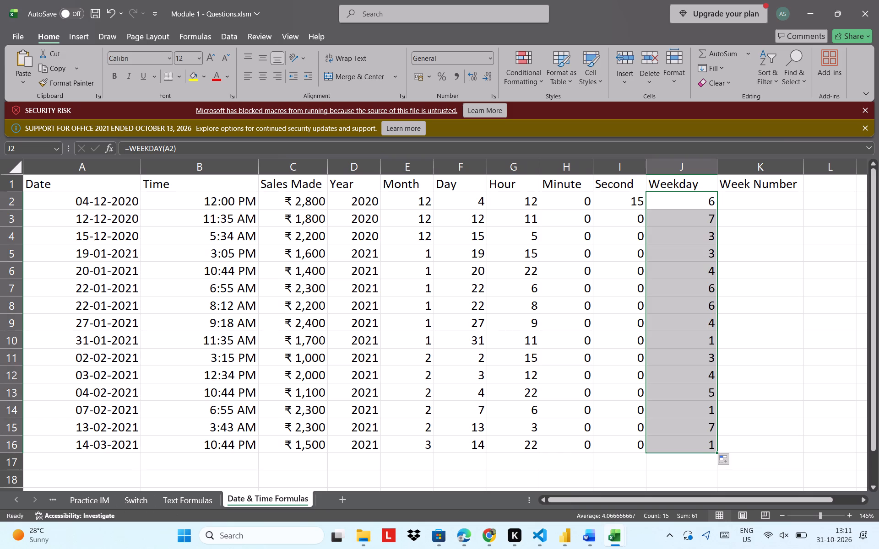
pyautogui.click(486, 548)
pyautogui.scroll(-1, 586, 375)
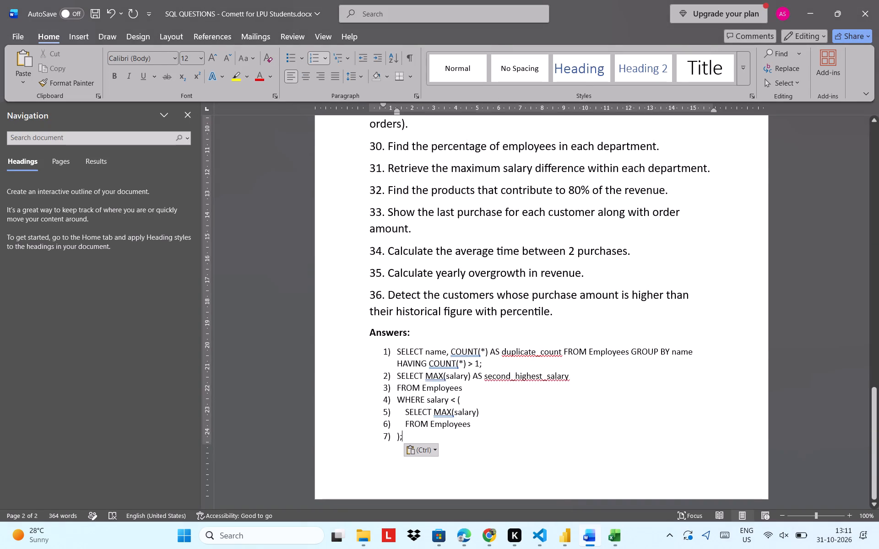
# Join the first FROM Employees line onto the end of answer 2's opening SELECT line, separated by a space.
pyautogui.click(397, 389)
pyautogui.press('BackSpace')
pyautogui.press('BackSpace')
pyautogui.press('BackSpace')
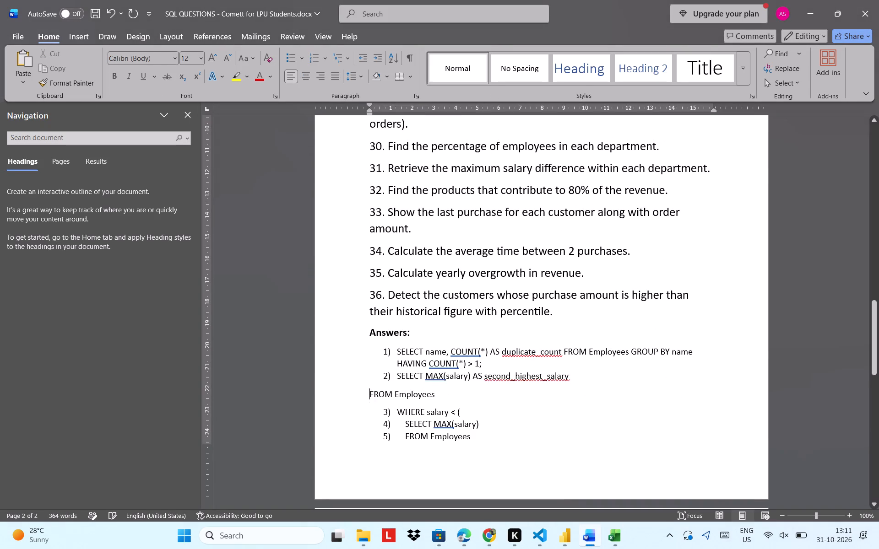
pyautogui.press('BackSpace')
pyautogui.press('space')
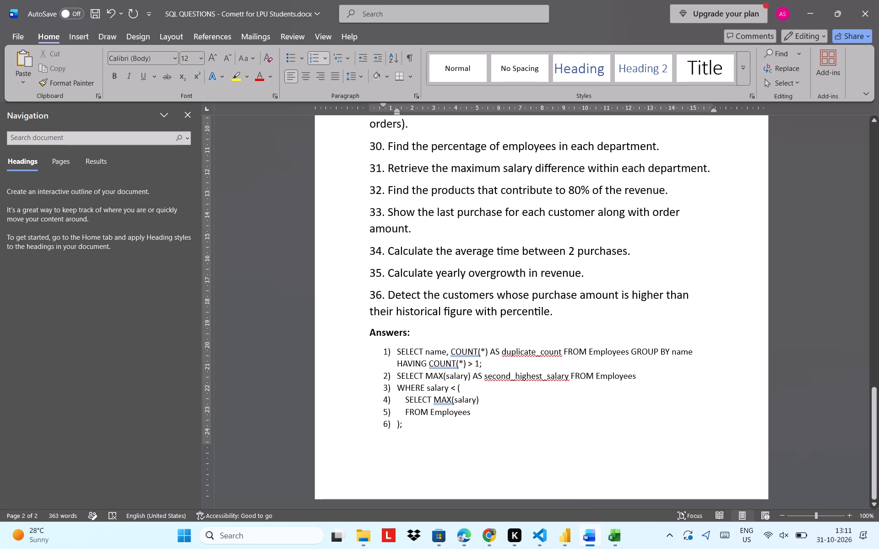
# Join the WHERE salary < ( line onto answer 2 after FROM Employees, separated by a space.
pyautogui.click(398, 393)
pyautogui.press('BackSpace')
pyautogui.press('BackSpace')
pyautogui.press('BackSpace')
pyautogui.press('BackSpace')
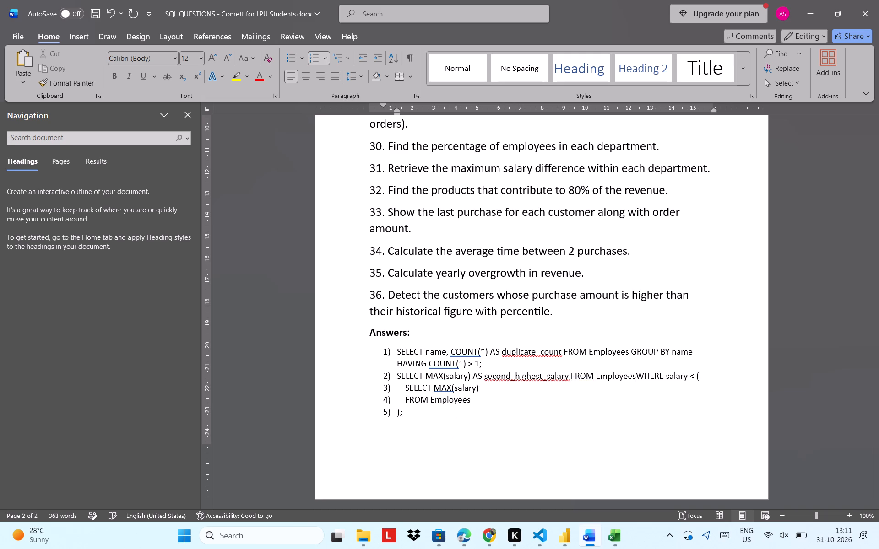
pyautogui.press('space')
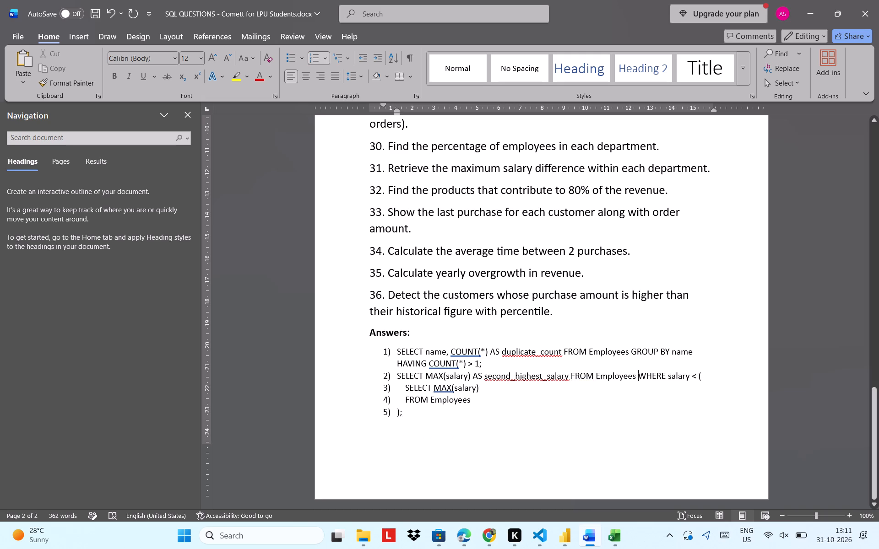
pyautogui.press('BackSpace')
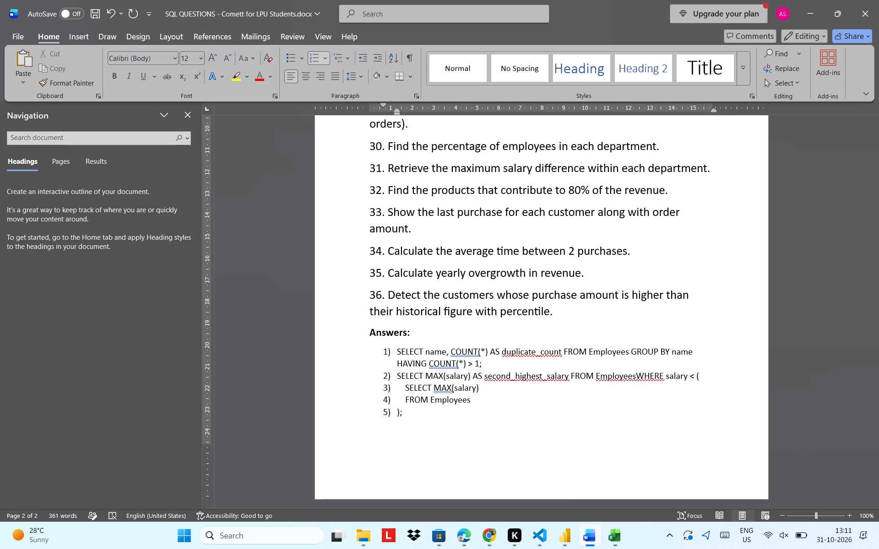
pyautogui.hotkey('ctrl', 'z')
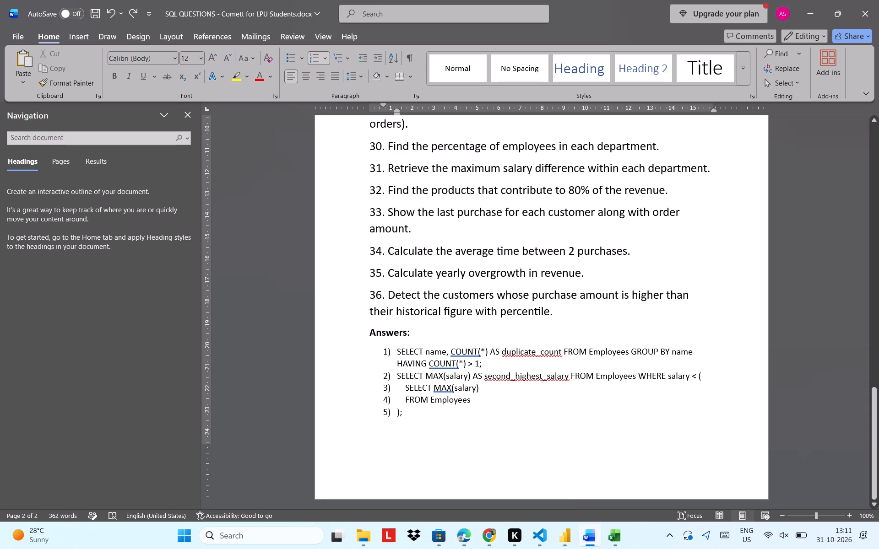
# Bring the subquery line SELECT MAX(salary) into answer 2 by removing its leading spaces and separate list number.
pyautogui.press('Down')
pyautogui.press('Down')
pyautogui.press('Up')
pyautogui.press('Left')
pyautogui.press('Left')
pyautogui.press('Left')
pyautogui.press('Left')
pyautogui.press('Left')
pyautogui.press('Left')
pyautogui.press('Left')
pyautogui.press('Left')
pyautogui.press('Left')
pyautogui.press('Left')
pyautogui.press('Left')
pyautogui.press('Left')
pyautogui.press('Left')
pyautogui.press('Left')
pyautogui.press('Left')
pyautogui.press('Left')
pyautogui.press('Left')
pyautogui.press('Left')
pyautogui.press('BackSpace')
pyautogui.press('BackSpace')
pyautogui.press('BackSpace')
pyautogui.press('BackSpace')
pyautogui.press('BackSpace')
pyautogui.press('BackSpace')
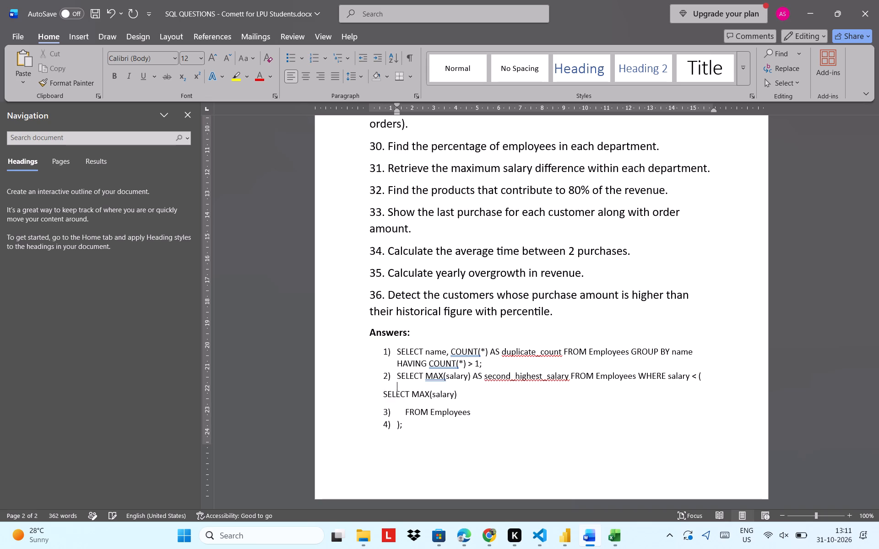
pyautogui.press('BackSpace')
pyautogui.press('BackSpace')
pyautogui.press('BackSpace')
pyautogui.press('BackSpace')
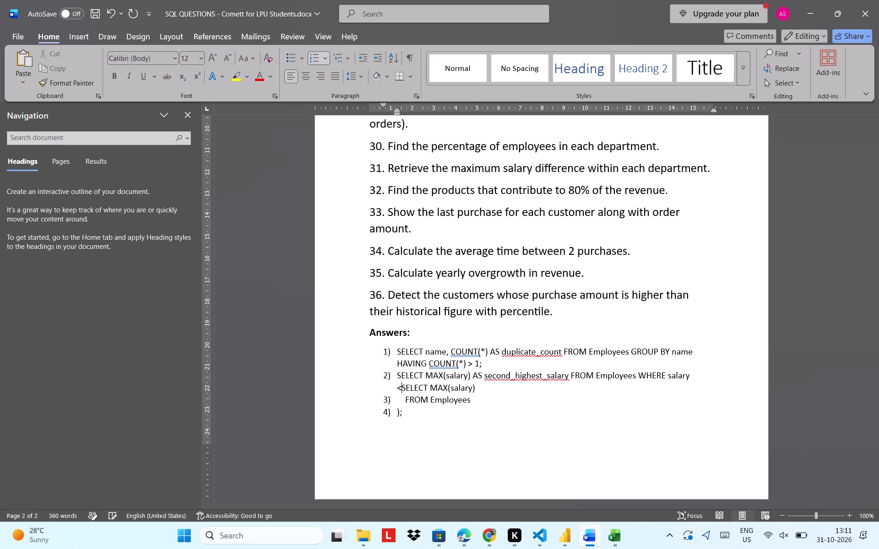
pyautogui.press('BackSpace')
pyautogui.hotkey('ctrl', 'z')
pyautogui.hotkey('ctrl', 'z')
pyautogui.hotkey('ctrl', 'z')
pyautogui.hotkey('ctrl', 'z')
pyautogui.hotkey('ctrl', 'z')
pyautogui.hotkey('ctrl', 'z')
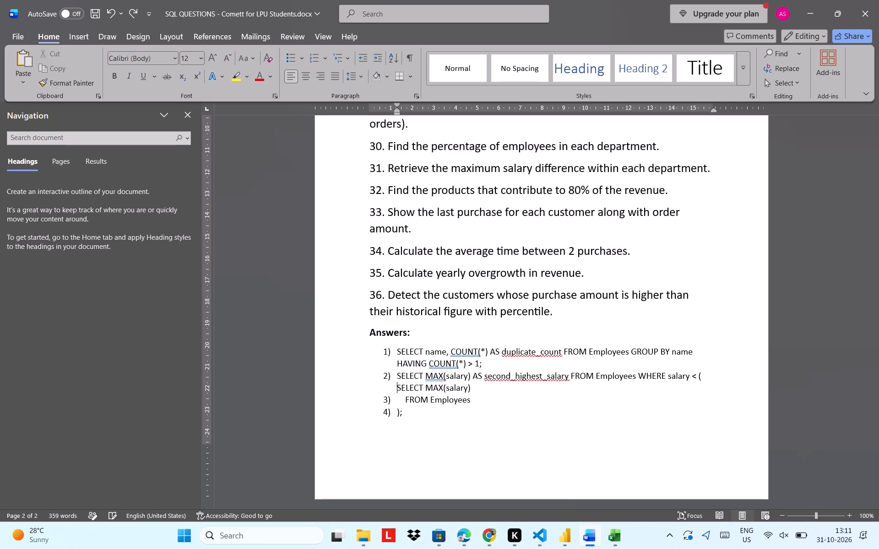
pyautogui.hotkey('ctrl', 'z')
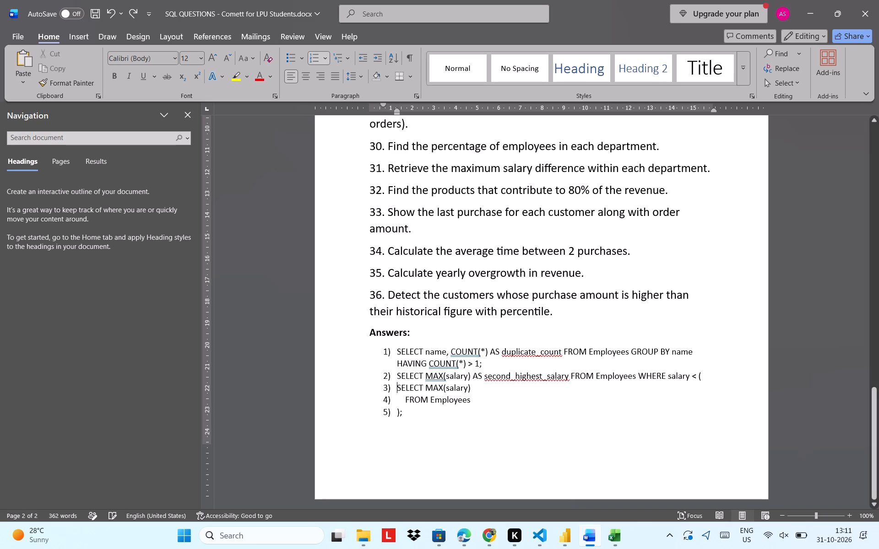
pyautogui.hotkey('ctrl', 'z')
pyautogui.press('BackSpace')
pyautogui.press('BackSpace')
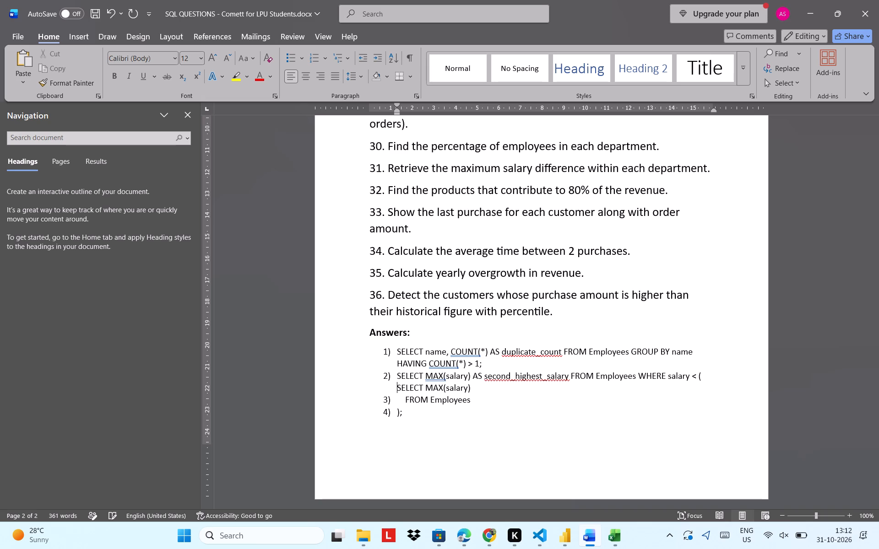
# Join the subquery's FROM Employees line onto SELECT MAX(salary) in answer 2, separated by a single space.
pyautogui.click(406, 401)
pyautogui.press('BackSpace')
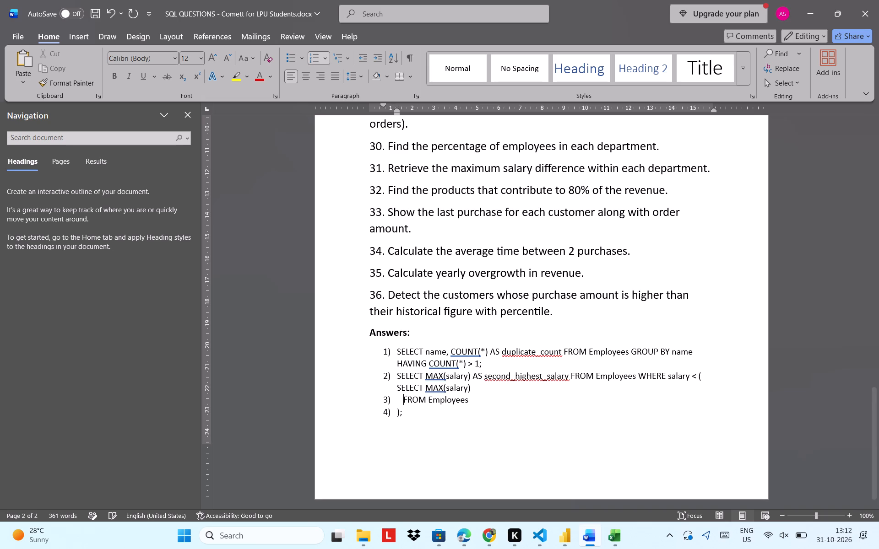
pyautogui.press('BackSpace')
pyautogui.press('BackSpace')
pyautogui.press('BackSpace')
pyautogui.press('BackSpace')
pyautogui.press('BackSpace')
pyautogui.press('BackSpace')
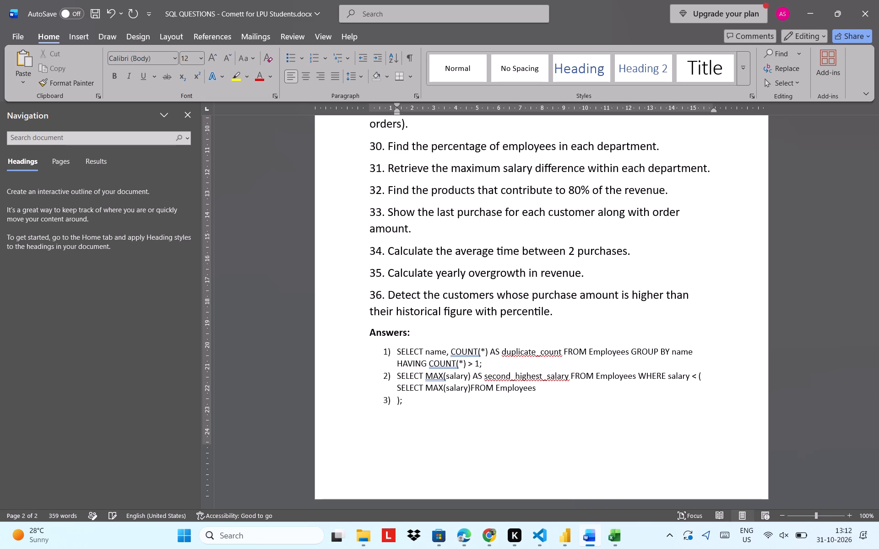
pyautogui.press('space')
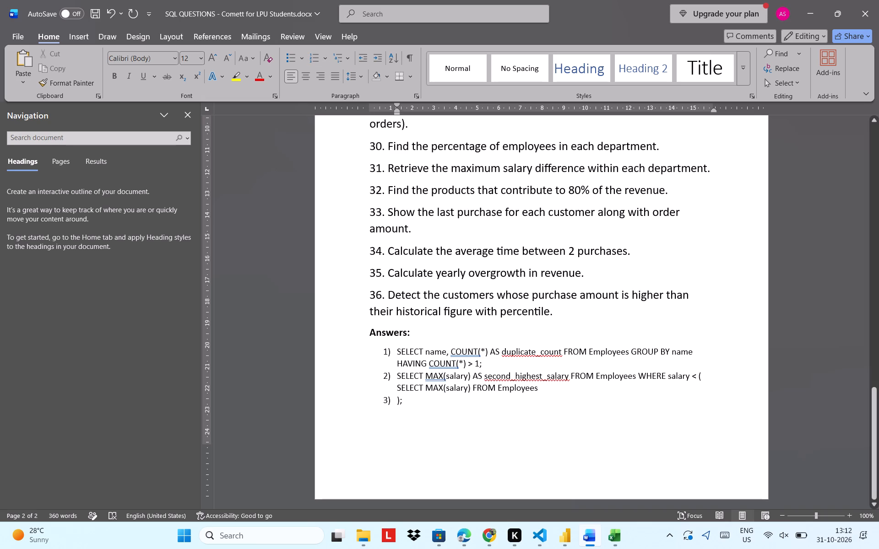
# Join the closing ); directly onto the end of FROM Employees to complete answer 2.
pyautogui.press('Down')
pyautogui.press('Left')
pyautogui.press('Left')
pyautogui.press('BackSpace')
pyautogui.press('BackSpace')
pyautogui.press('BackSpace')
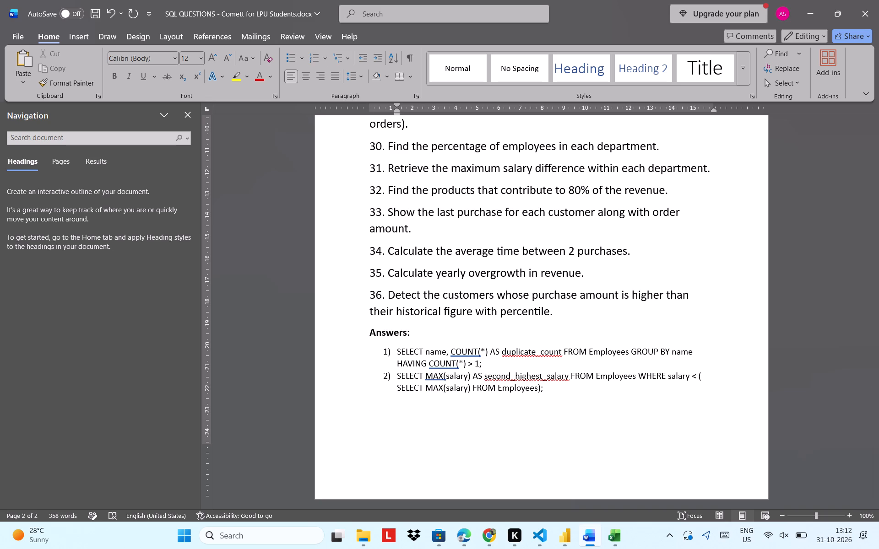
# Add the marker 3) on its own unformatted line below answer 2, followed by a new line.
pyautogui.click(459, 414)
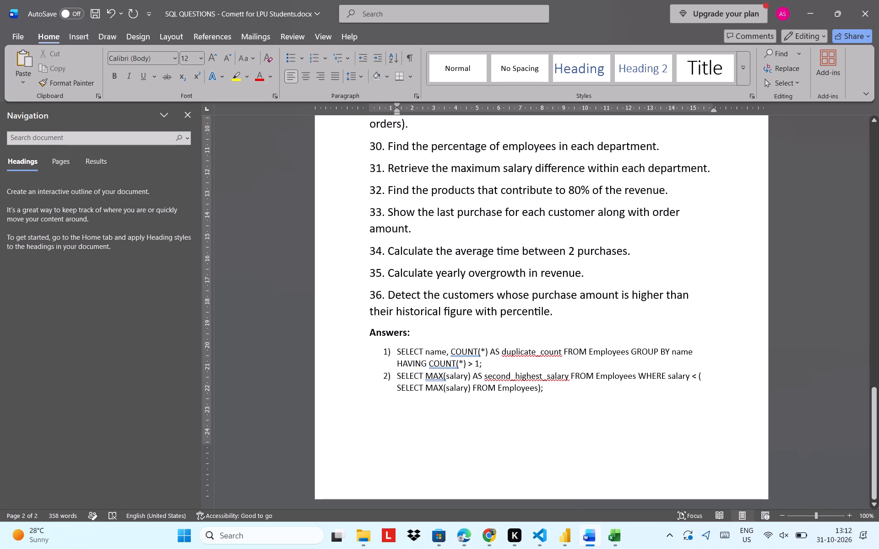
pyautogui.click(551, 386)
pyautogui.press('Return')
pyautogui.write('3)')
pyautogui.press('Return')
pyautogui.click(446, 404)
pyautogui.press('BackSpace')
pyautogui.press('BackSpace')
pyautogui.press('BackSpace')
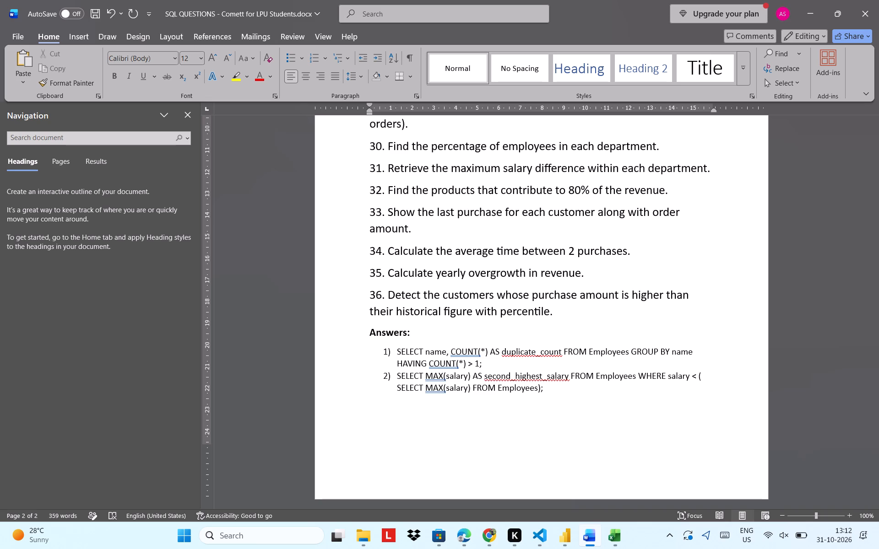
pyautogui.write('3)')
pyautogui.press('Return')
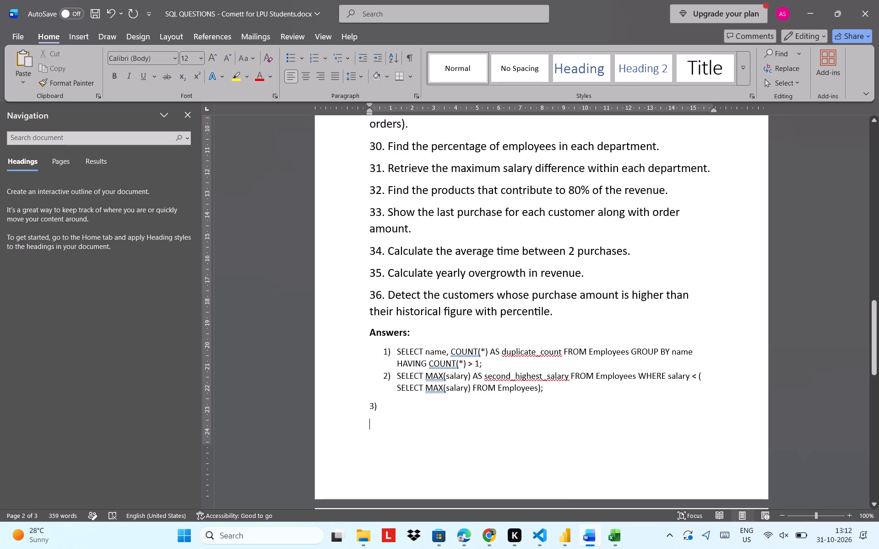
# Indent the 3) marker with six leading spaces towards the numbers of the list above.
pyautogui.click(369, 407)
pyautogui.press('space')
pyautogui.press('space')
pyautogui.press('space')
pyautogui.press('space')
pyautogui.press('space')
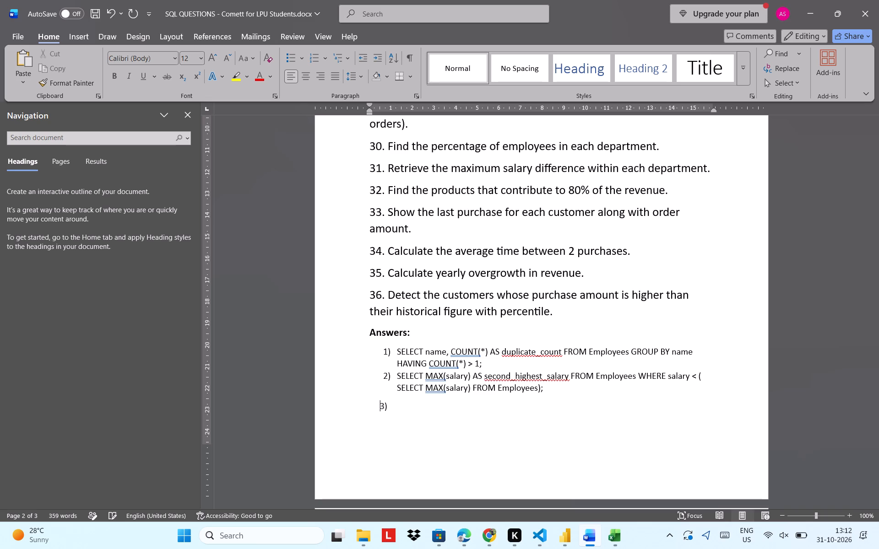
pyautogui.press('space')
# Switch to the Module 1 - Questions workbook in Excel and open the Text Formulas sheet.
pyautogui.click(665, 482)
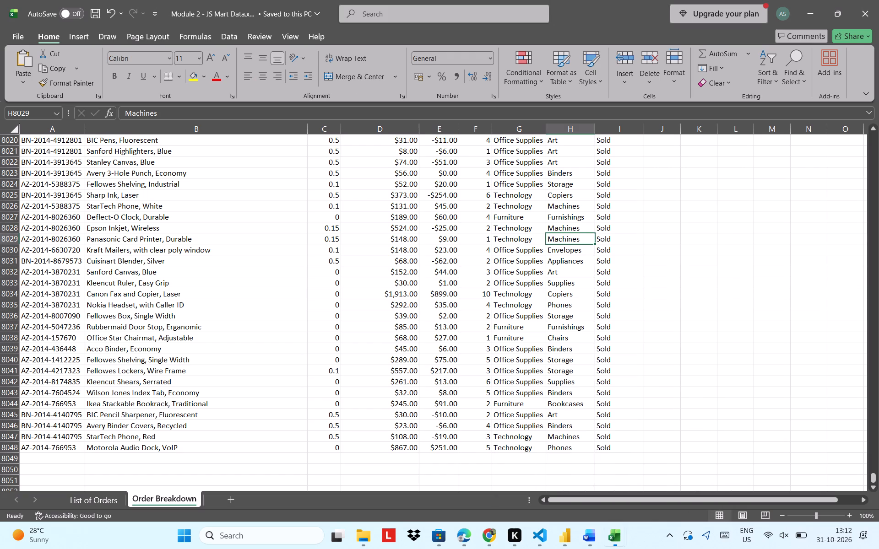
pyautogui.scroll(4, 620, 313)
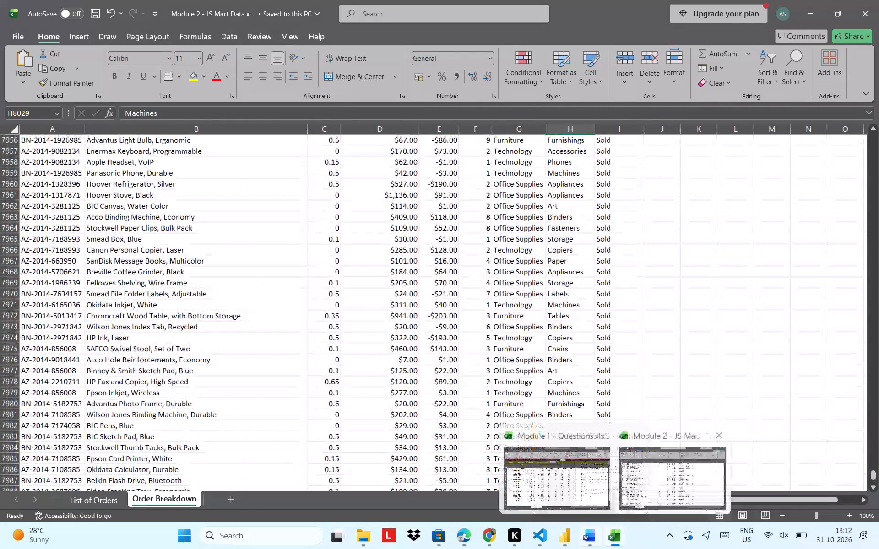
pyautogui.click(591, 480)
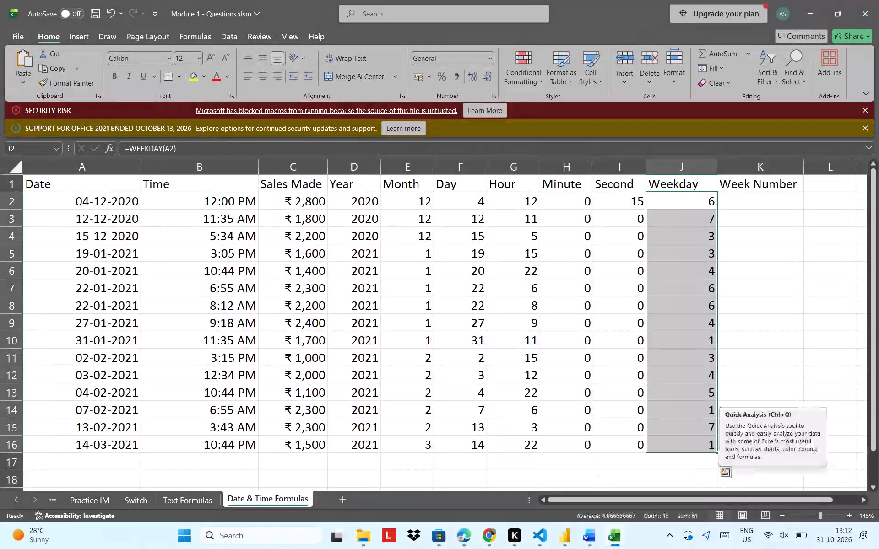
pyautogui.click(197, 500)
# Enter =UPPER(A2) in B2 and fill the Upper Case column down for all employee names.
pyautogui.click(178, 190)
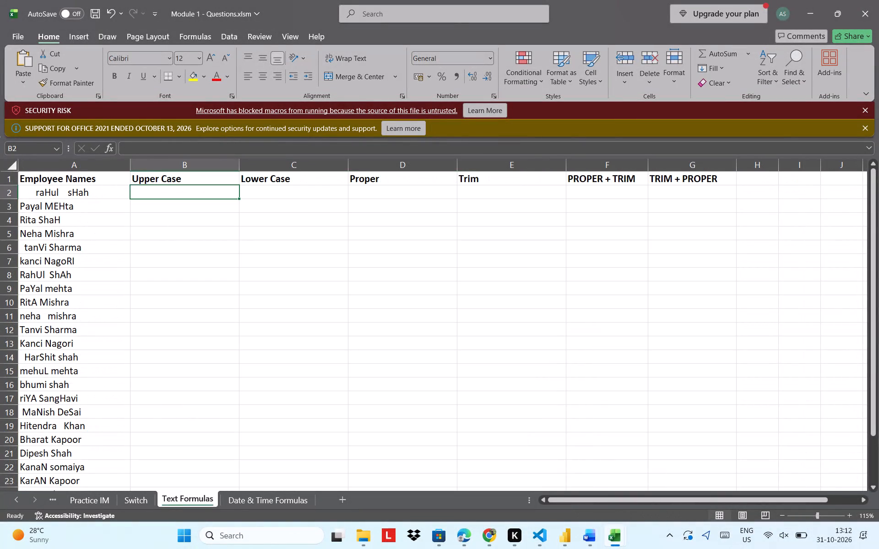
pyautogui.press('=')
pyautogui.write('UPPWE')
pyautogui.press('BackSpace')
pyautogui.press('BackSpace')
pyautogui.write('ER(')
pyautogui.click(100, 190)
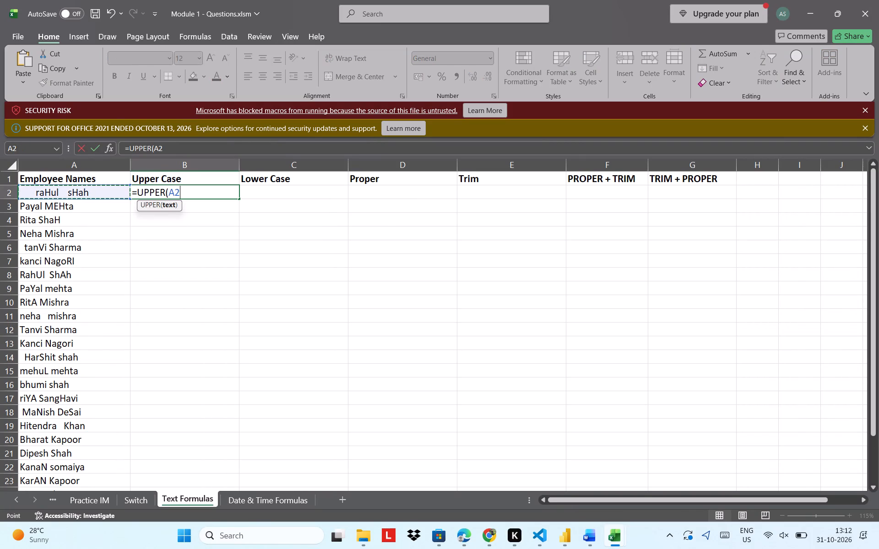
pyautogui.hotkey('shift', ')')
pyautogui.click(209, 190)
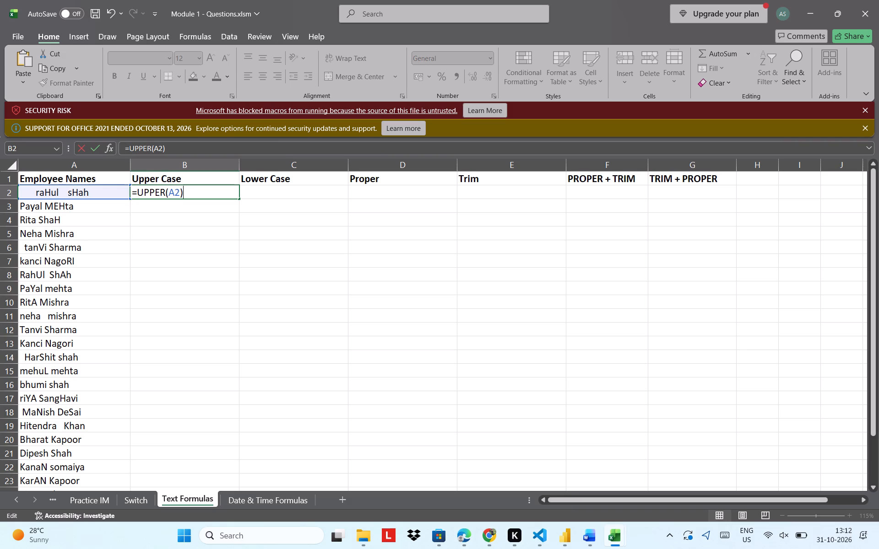
pyautogui.doubleClick(238, 199)
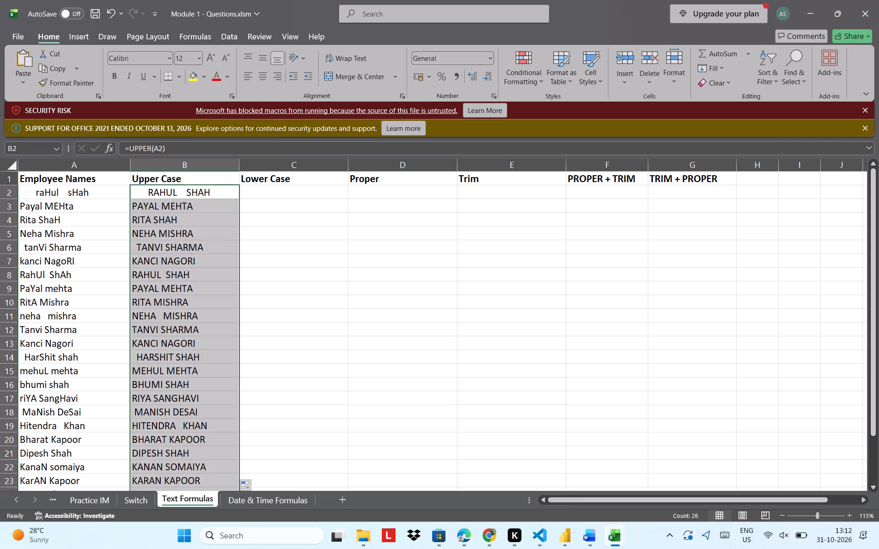
# Enter =LOWER(A2) in C2 and fill the Lower Case column down for all employee names.
pyautogui.click(272, 194)
pyautogui.write('=Lower(')
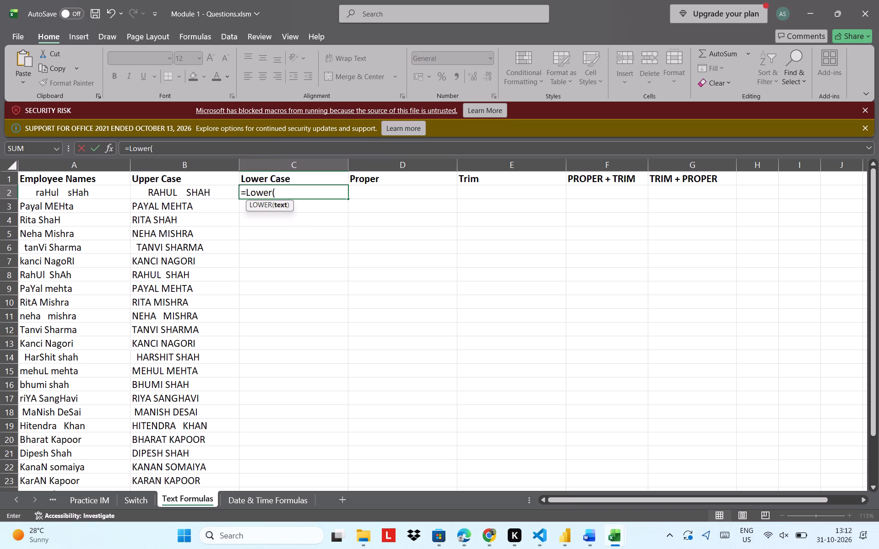
pyautogui.click(99, 193)
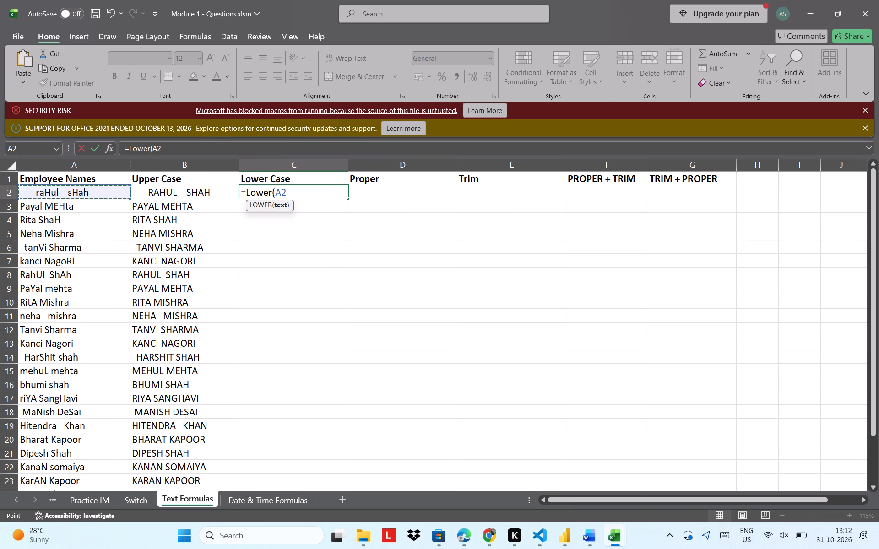
pyautogui.press('Return')
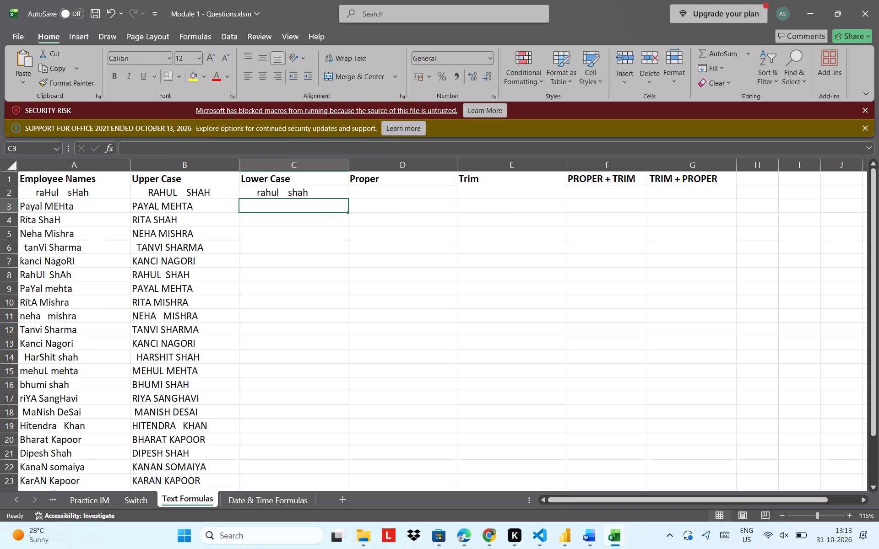
pyautogui.click(331, 188)
pyautogui.doubleClick(347, 199)
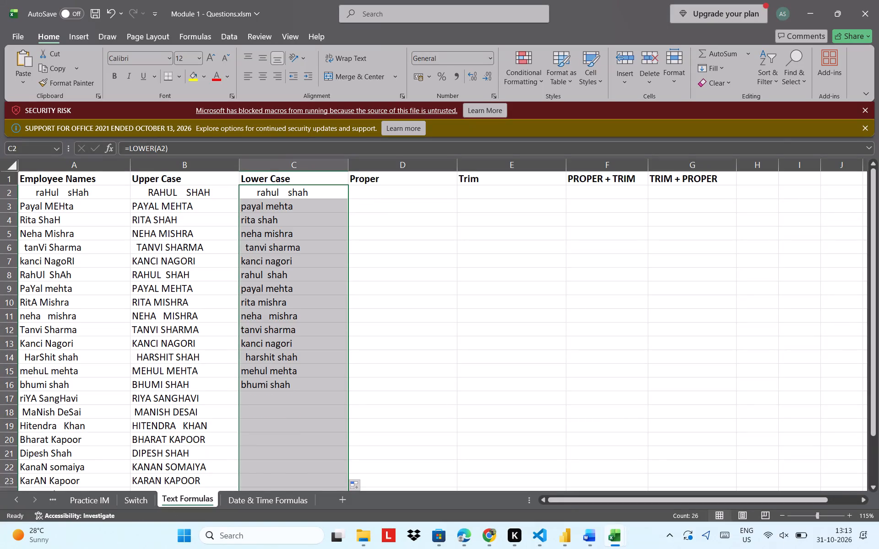
# Enter =PROPER(A2) in D2 and fill the Proper column down for all employee names.
pyautogui.click(384, 192)
pyautogui.write('=Proper(')
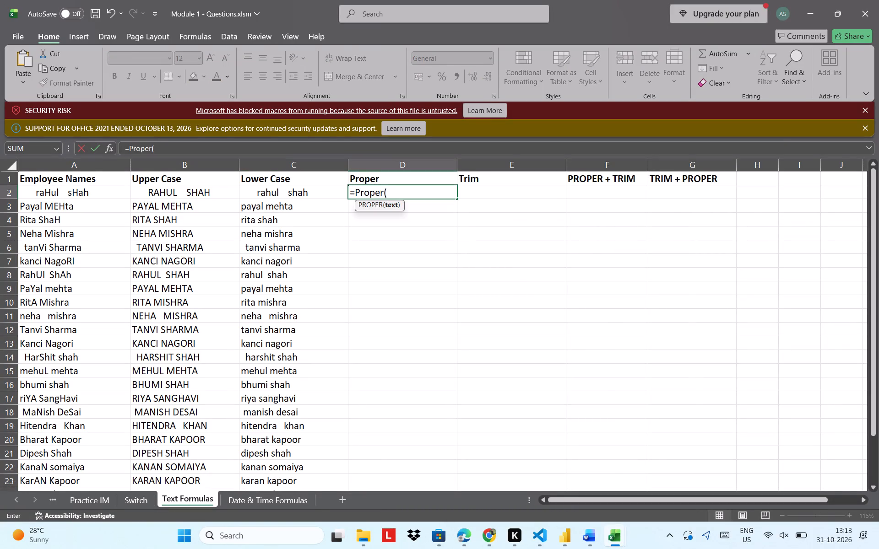
pyautogui.click(114, 189)
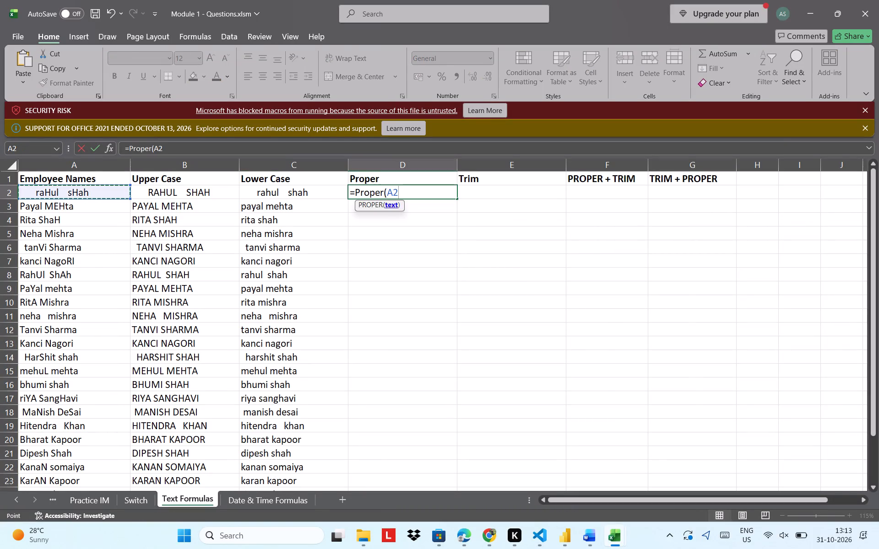
pyautogui.doubleClick(455, 199)
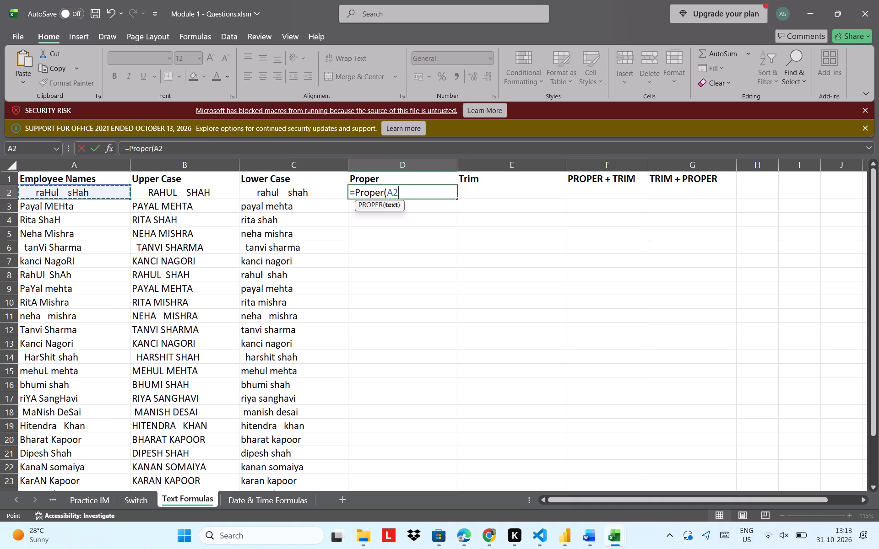
pyautogui.doubleClick(458, 199)
pyautogui.press('Return')
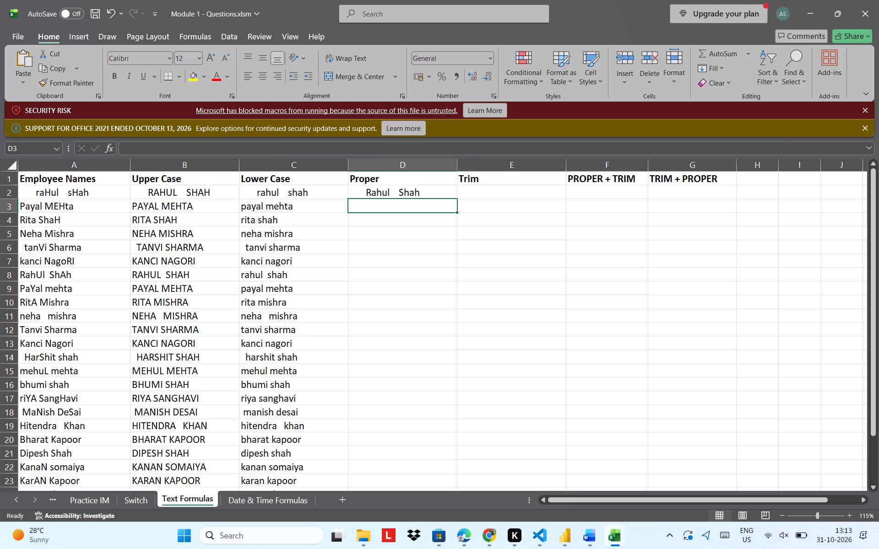
pyautogui.scroll(-2, 425, 316)
pyautogui.scroll(5, 425, 316)
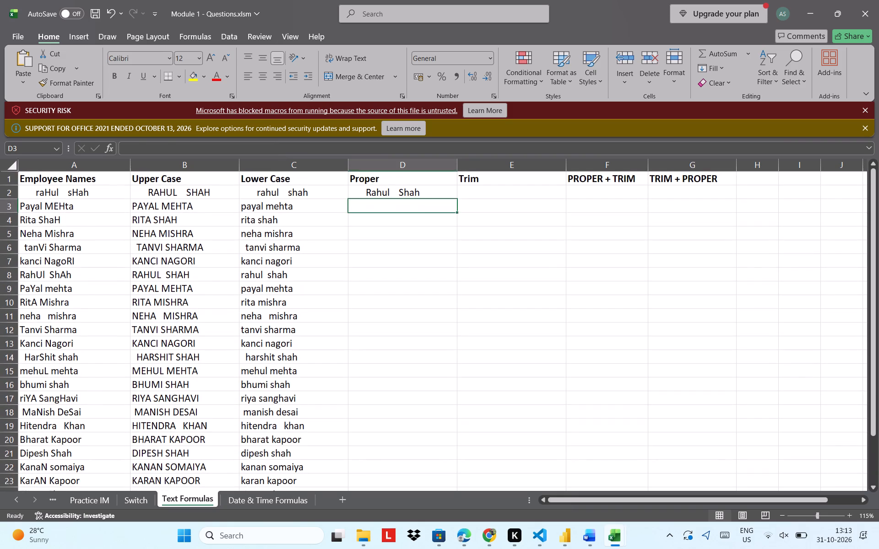
pyautogui.doubleClick(291, 239)
pyautogui.scroll(4, 342, 286)
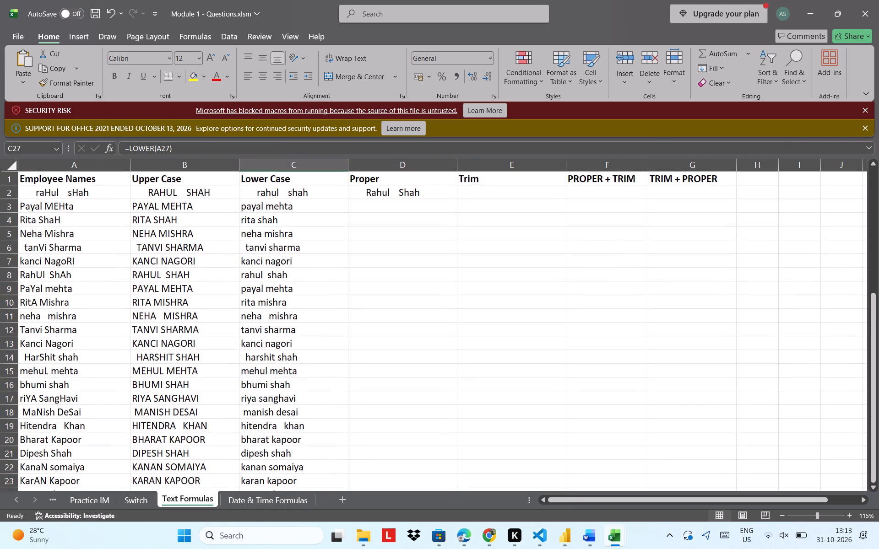
pyautogui.click(379, 193)
pyautogui.doubleClick(458, 199)
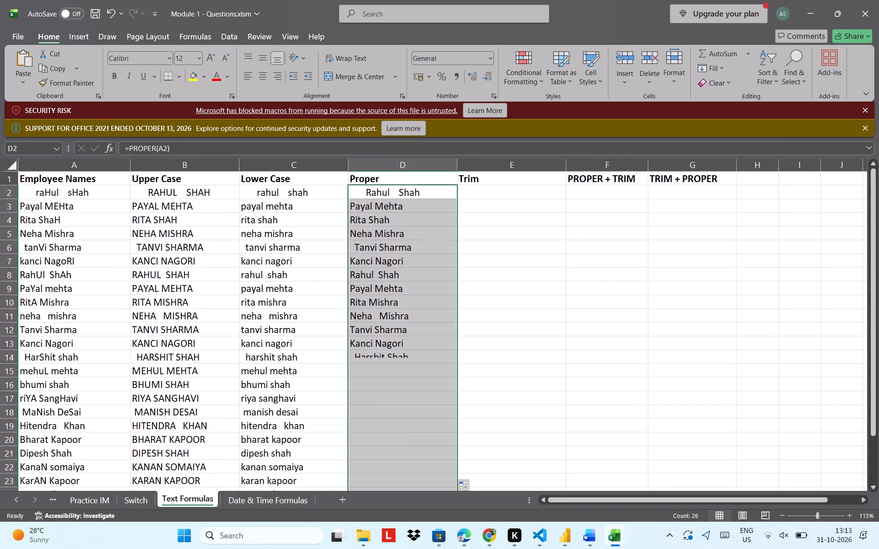
# Enter =TRIM(A2) in E2 and fill the Trim column down for all employee names.
pyautogui.click(497, 195)
pyautogui.write('=Trim(')
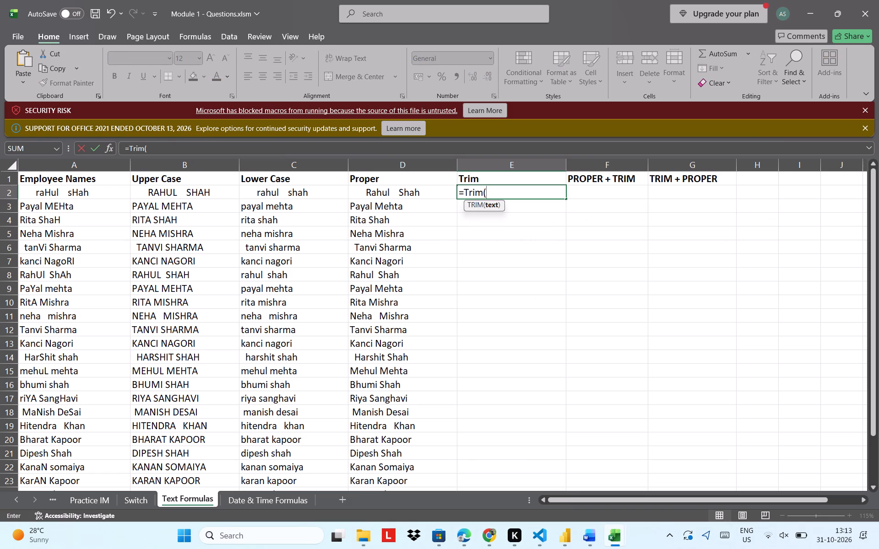
pyautogui.click(75, 194)
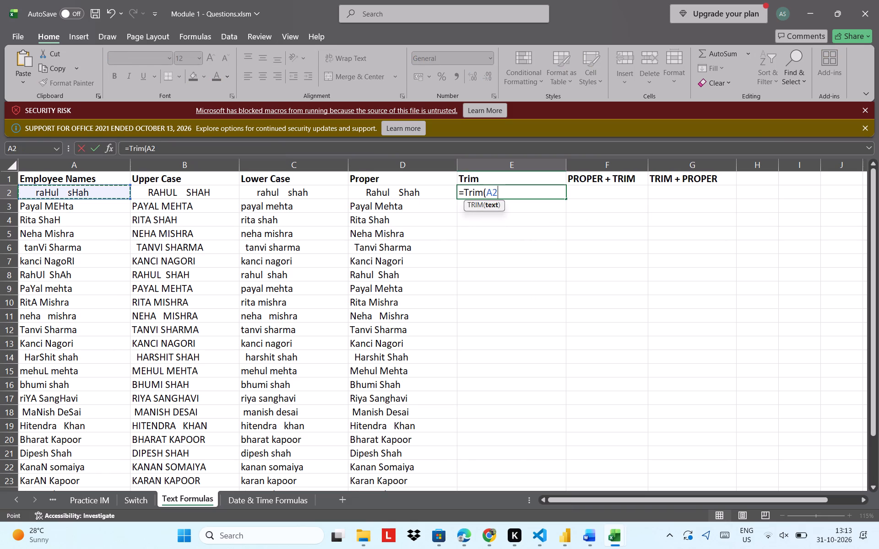
pyautogui.hotkey('shift', ')')
pyautogui.press('Return')
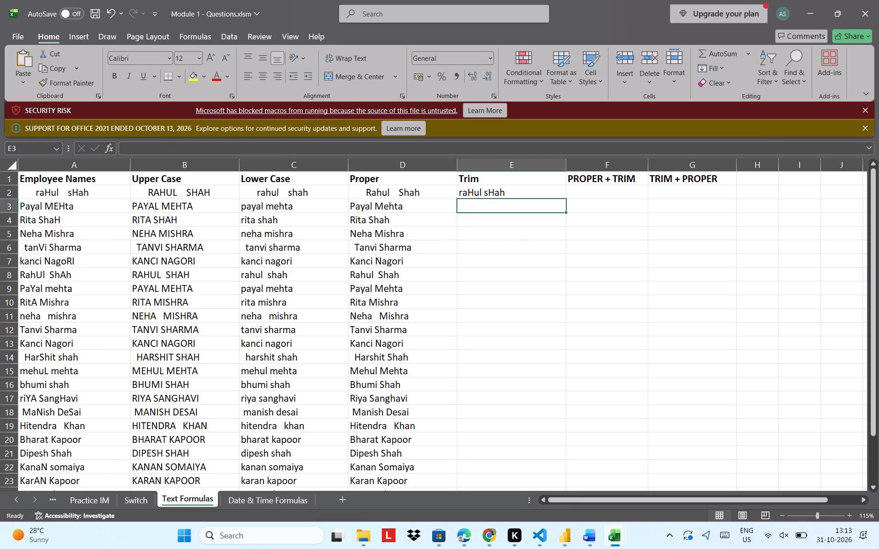
pyautogui.click(521, 191)
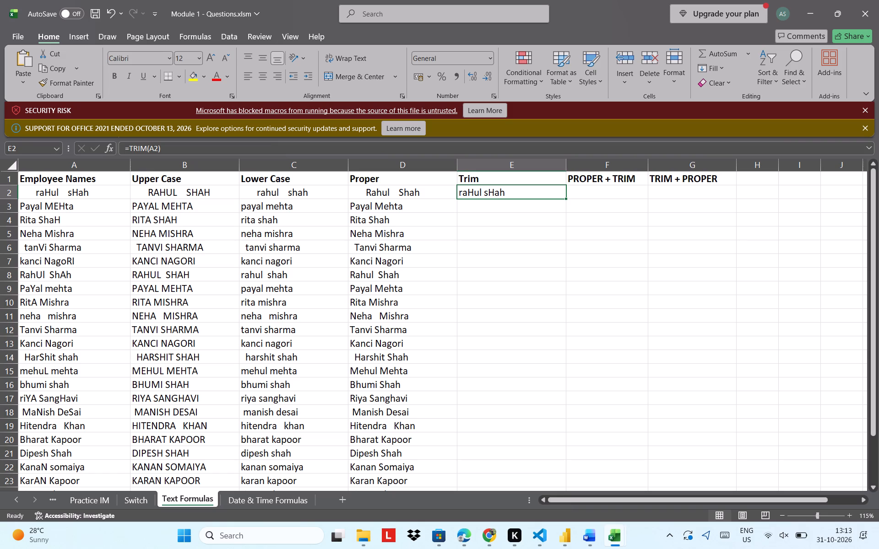
pyautogui.doubleClick(566, 199)
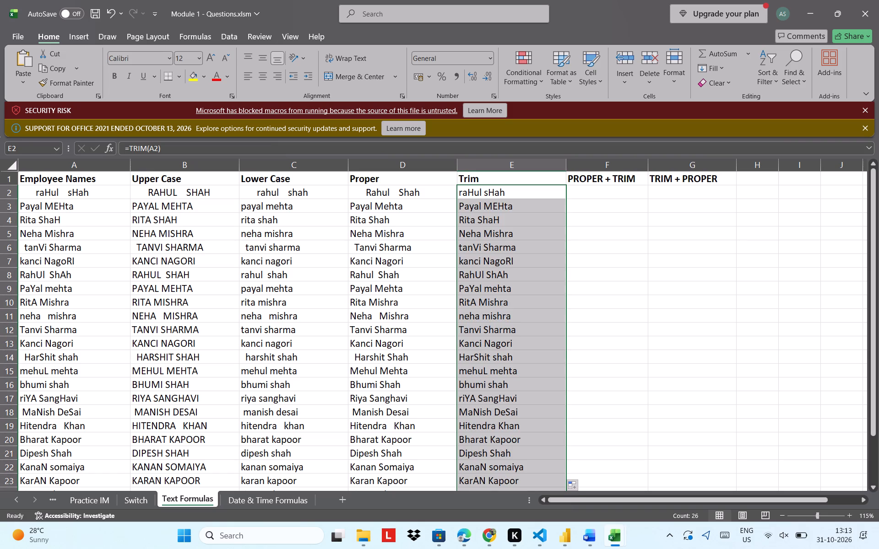
# Enter =PROPER(TRIM(A2)) in F2 and fill the PROPER + TRIM column down for all employee names.
pyautogui.click(600, 186)
pyautogui.write('=Proper')
pyautogui.write('(trim(')
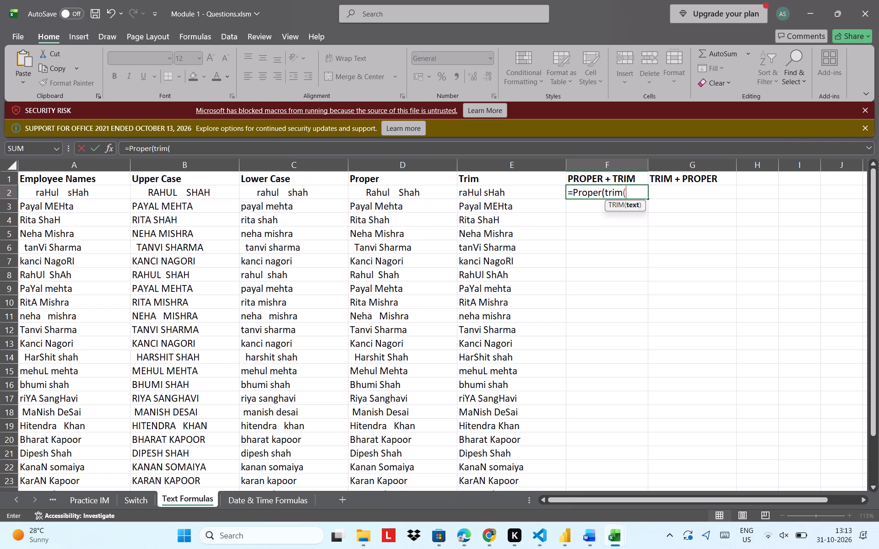
pyautogui.click(107, 189)
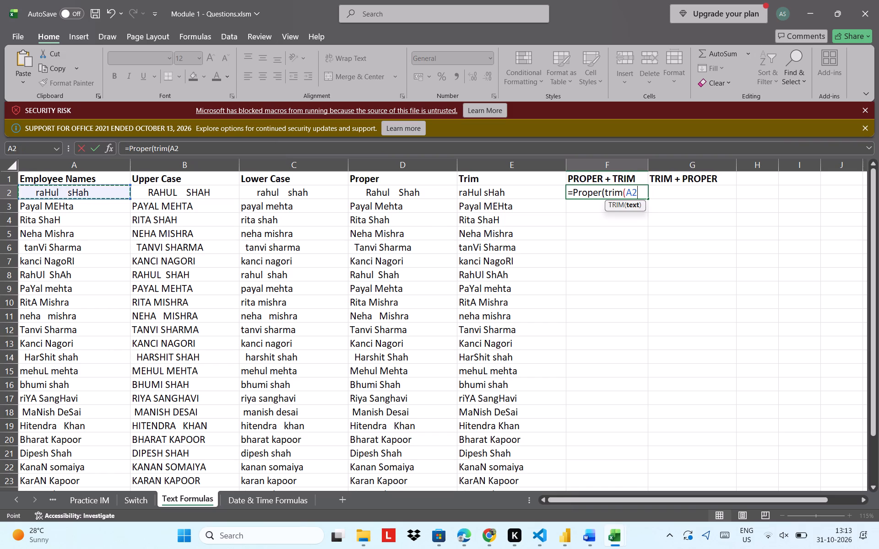
pyautogui.write('))')
pyautogui.press('Return')
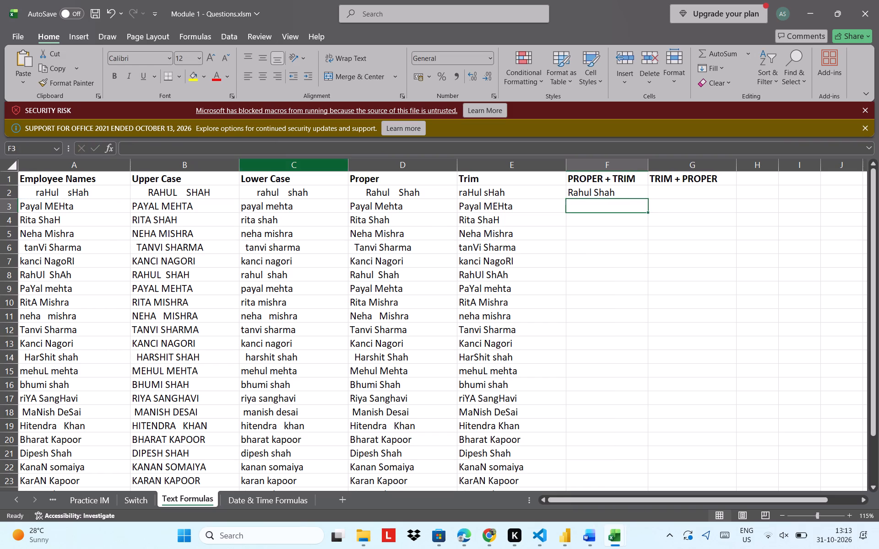
pyautogui.click(639, 187)
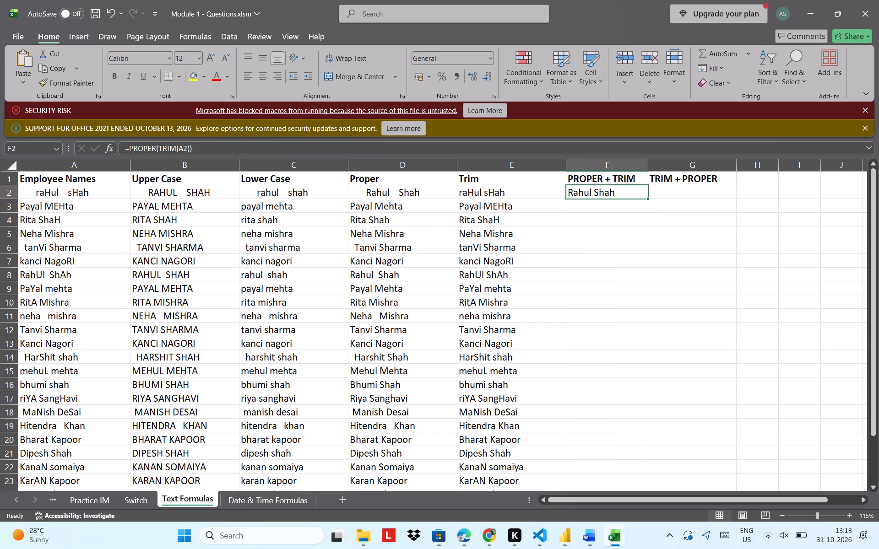
pyautogui.doubleClick(647, 199)
# Enter =TRIM(PROPER(A2)) in G2 and fill the TRIM + PROPER column down for all employee names.
pyautogui.click(666, 194)
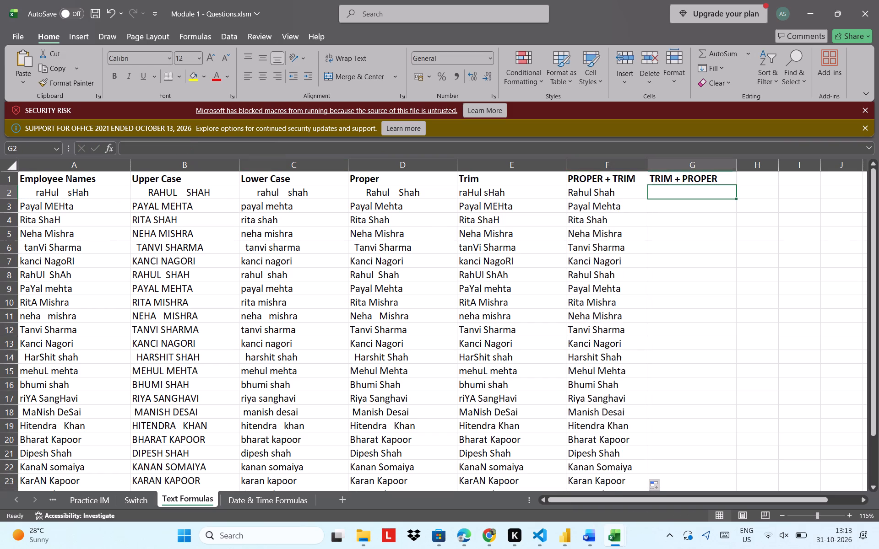
pyautogui.write('=Trim')
pyautogui.write('(Proper(')
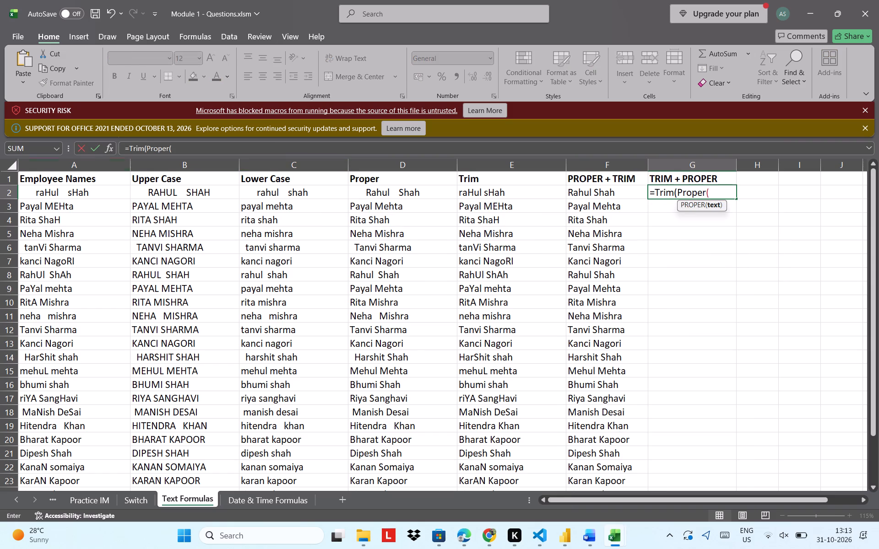
pyautogui.click(96, 200)
pyautogui.click(87, 194)
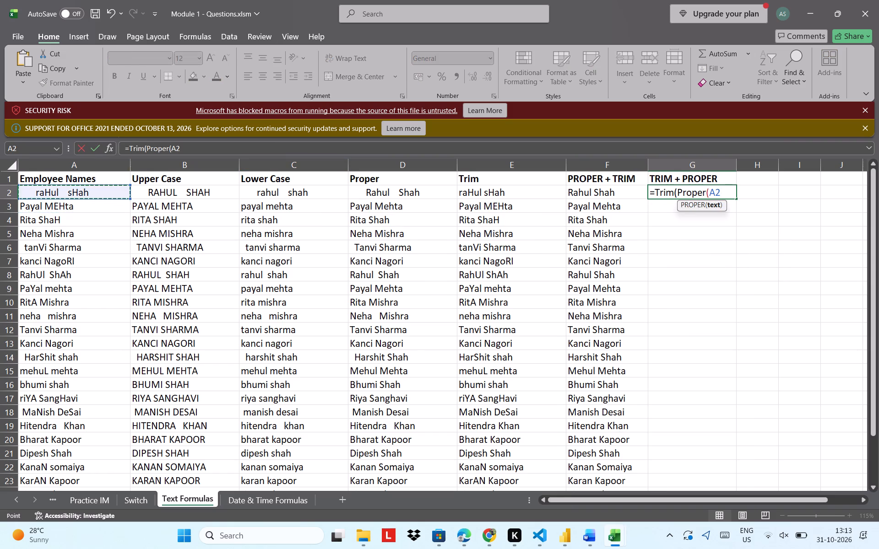
pyautogui.write('))')
pyautogui.press('Return')
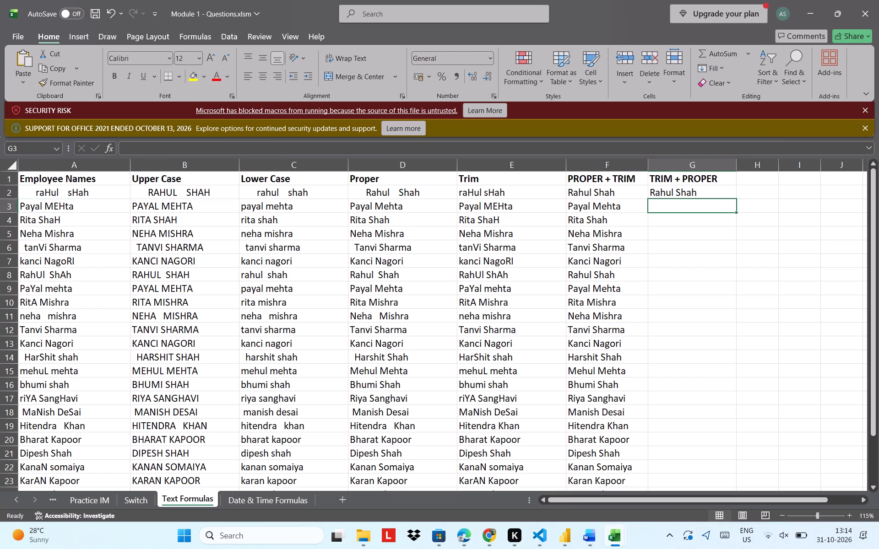
pyautogui.click(682, 188)
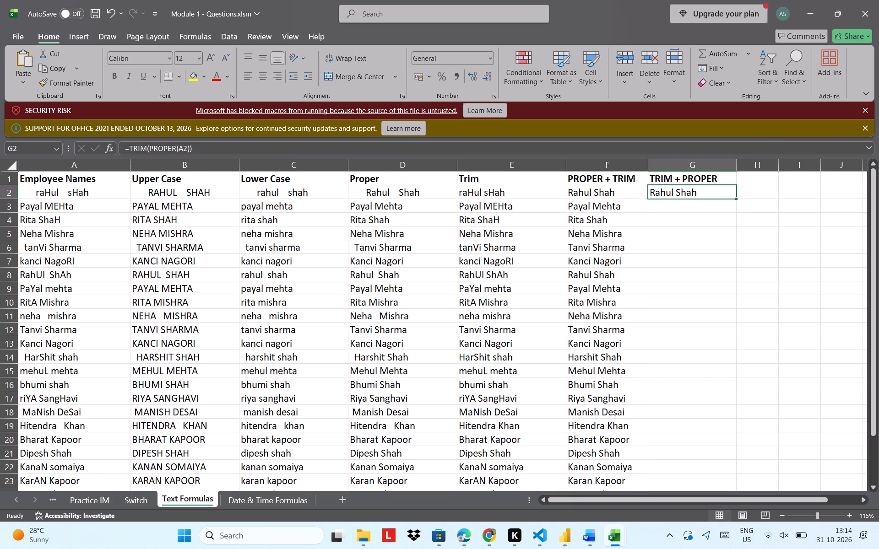
pyautogui.doubleClick(736, 197)
pyautogui.scroll(-1, 710, 378)
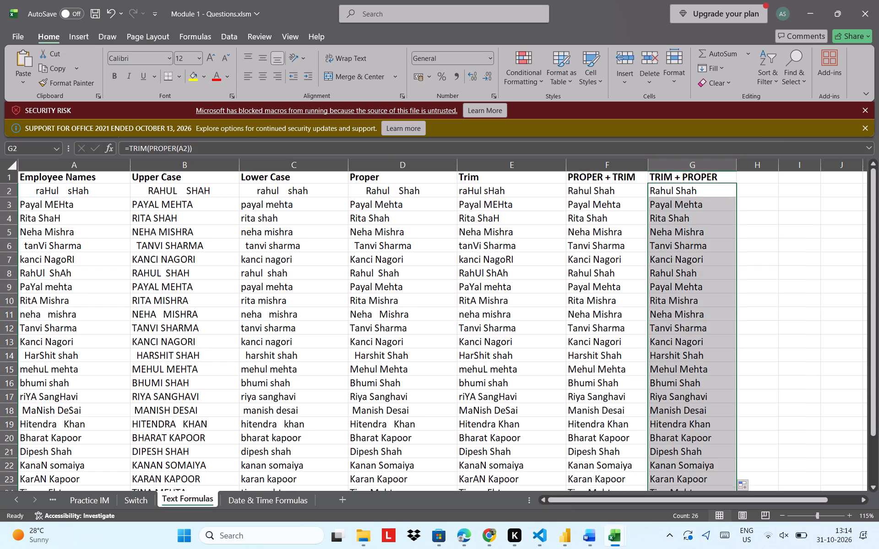
pyautogui.scroll(-1, 710, 378)
pyautogui.scroll(5, 710, 378)
# Look over the Switch sheet, then the Practice IM sheet with its Sales cell D15 selected.
pyautogui.click(141, 500)
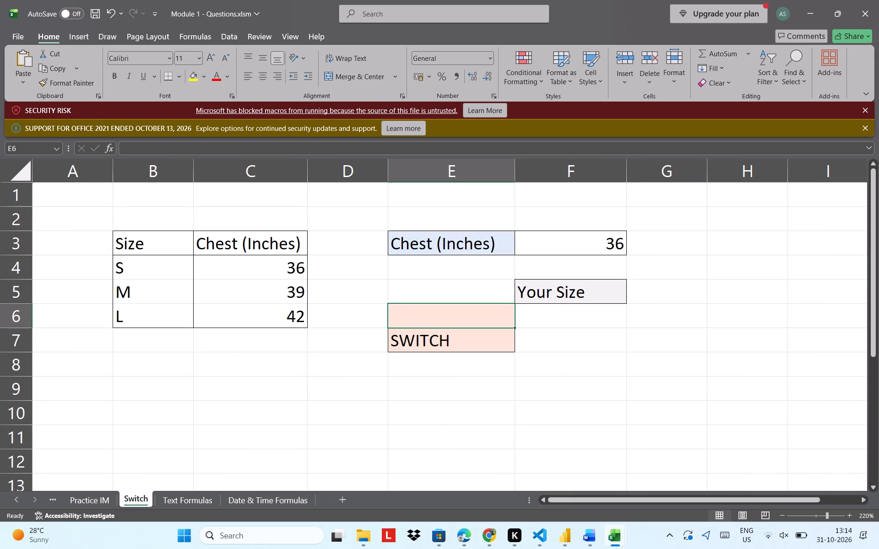
pyautogui.click(529, 316)
pyautogui.click(89, 497)
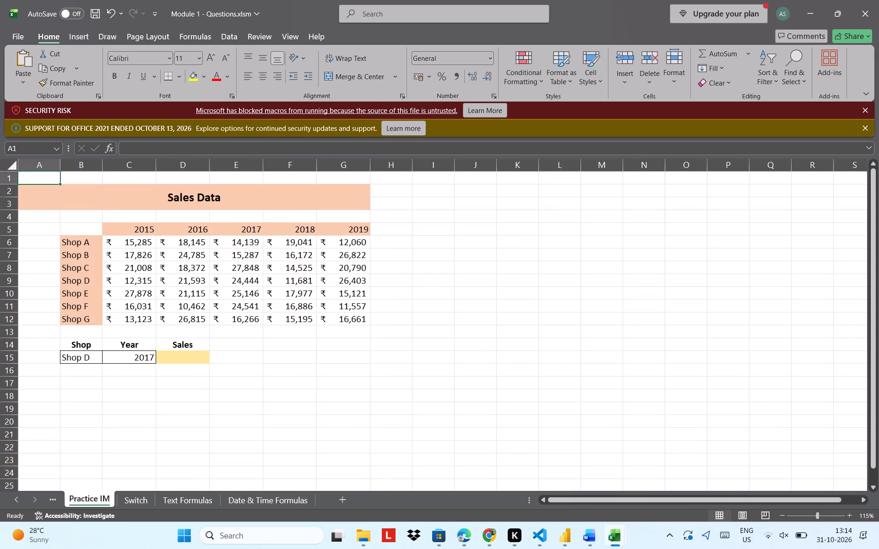
pyautogui.click(169, 358)
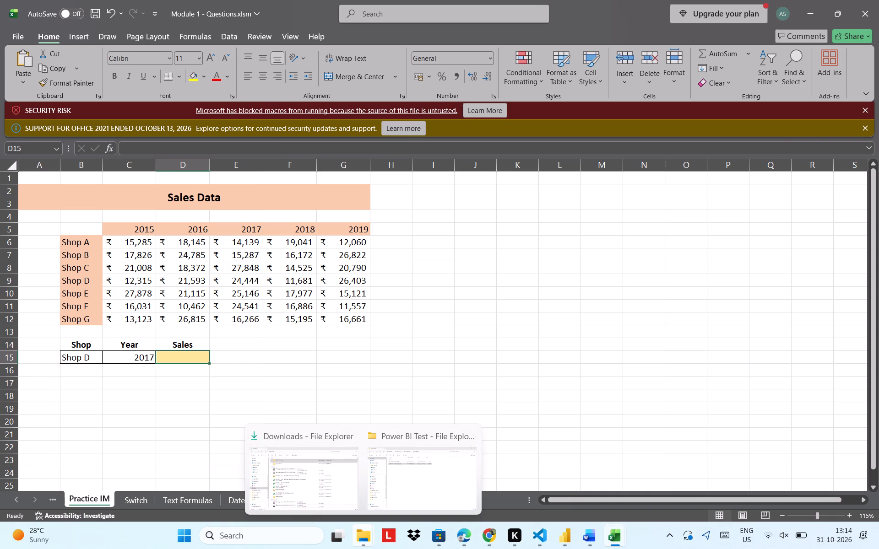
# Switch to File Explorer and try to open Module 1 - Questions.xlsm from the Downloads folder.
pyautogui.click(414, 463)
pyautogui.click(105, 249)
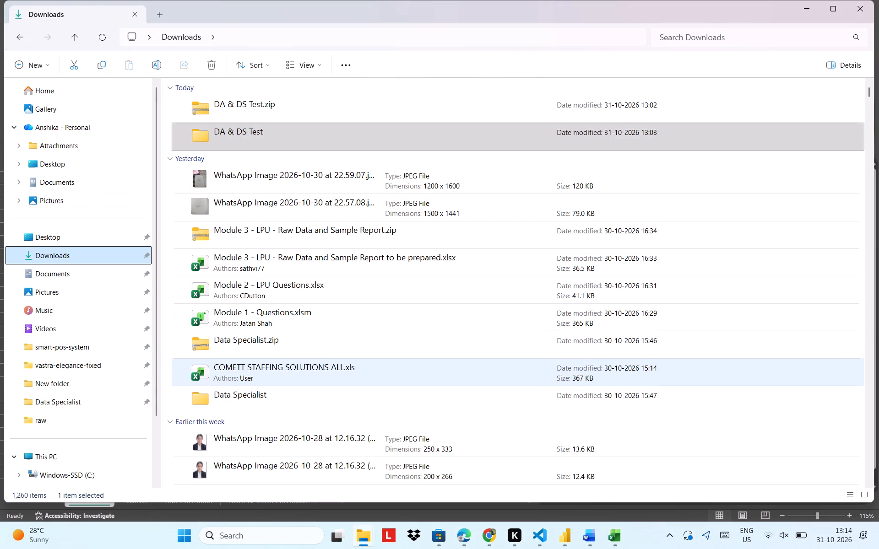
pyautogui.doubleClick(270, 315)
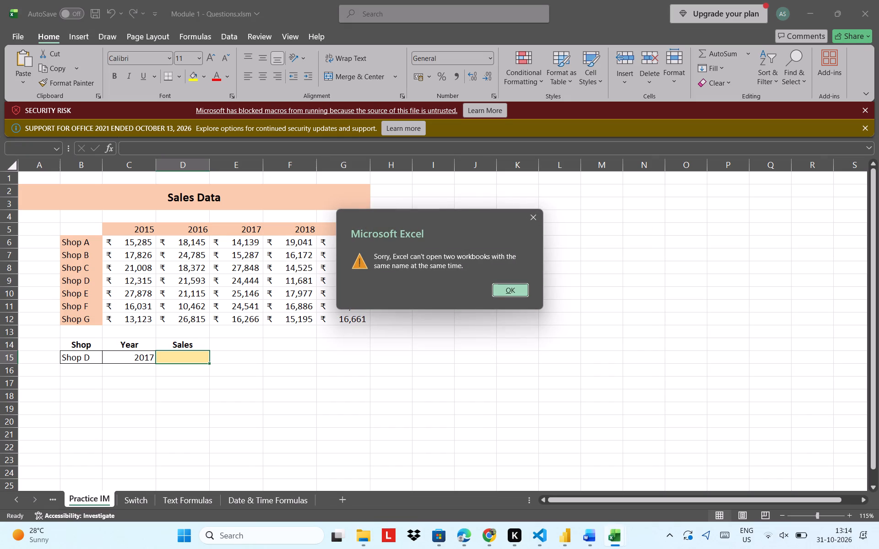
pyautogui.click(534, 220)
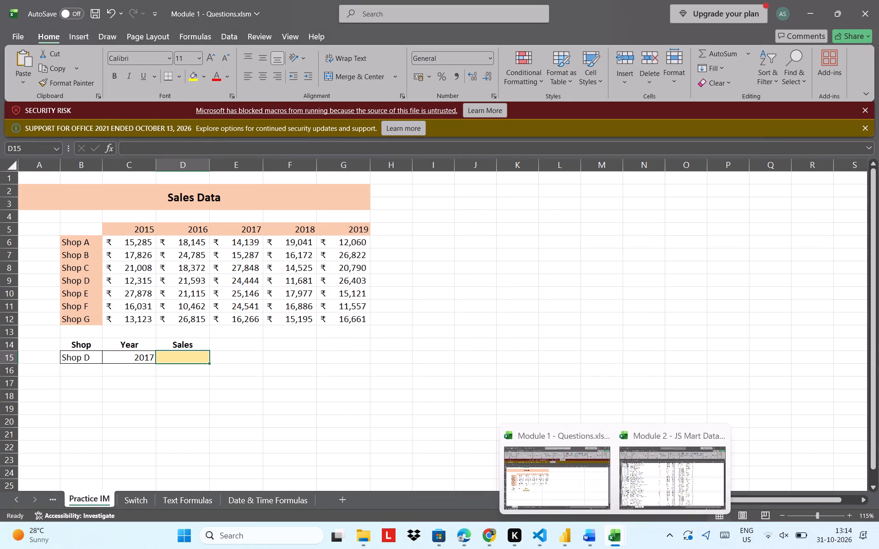
# Switch to File Explorer and rename Module 1 - Questions.xlsm in the Downloads folder as Module 1 - Questions1.xlsm.
pyautogui.click(374, 547)
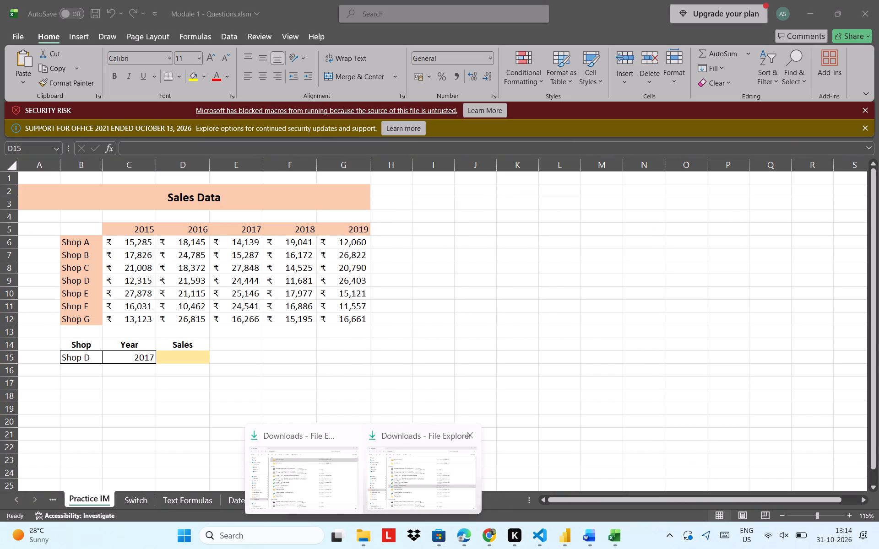
pyautogui.click(394, 478)
pyautogui.click(315, 322)
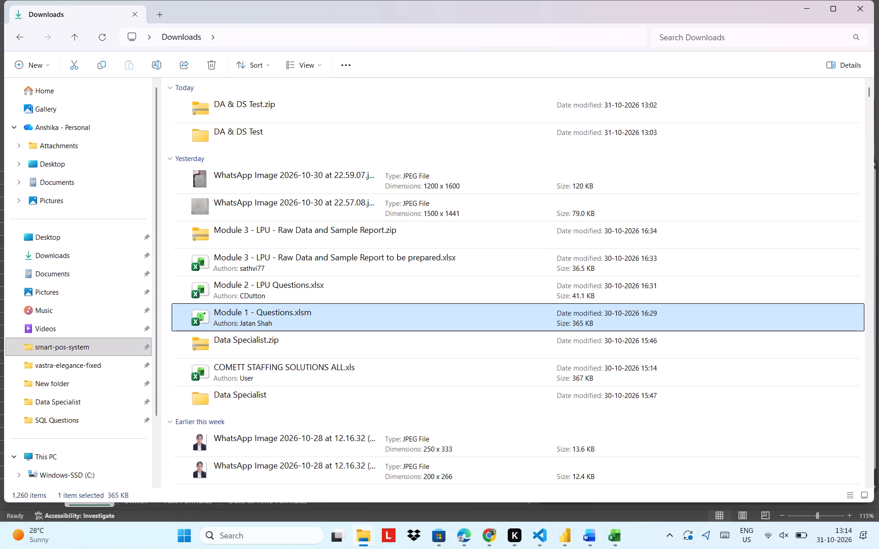
pyautogui.rightClick(315, 322)
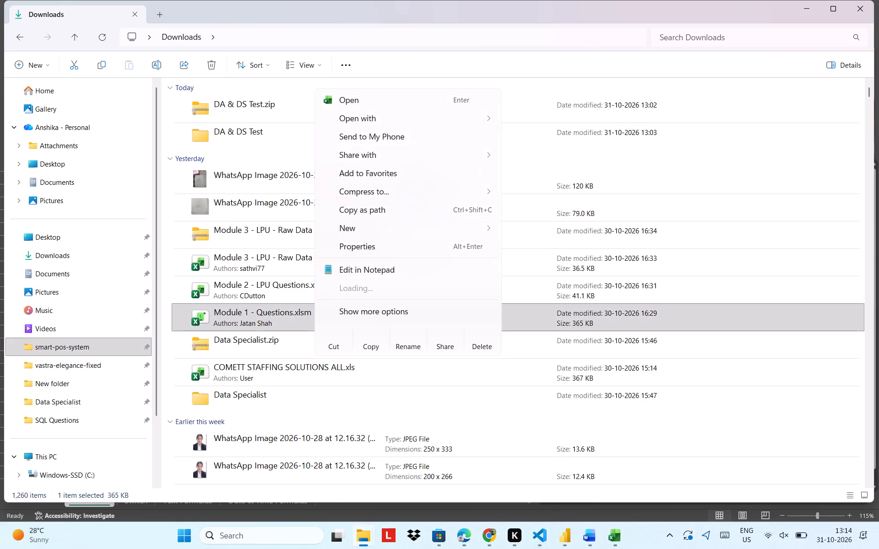
pyautogui.click(407, 335)
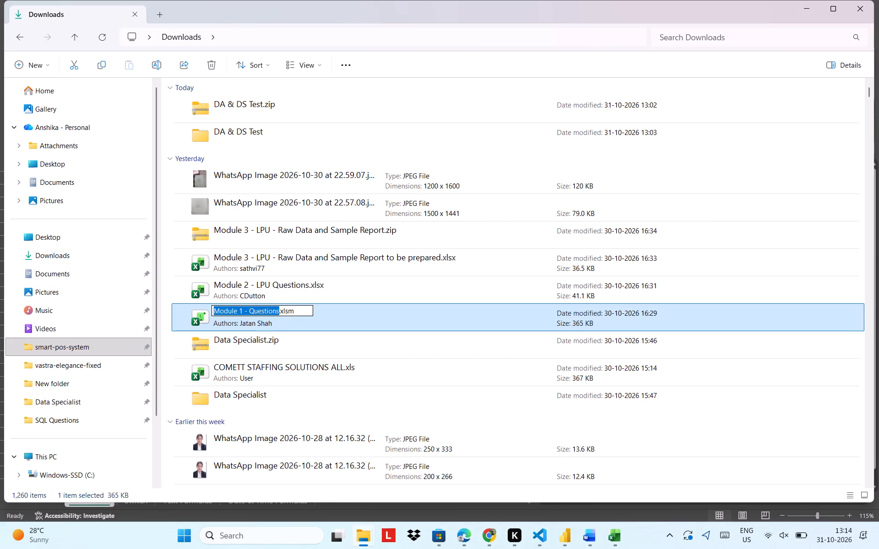
pyautogui.click(279, 313)
pyautogui.press('1')
pyautogui.press('Return')
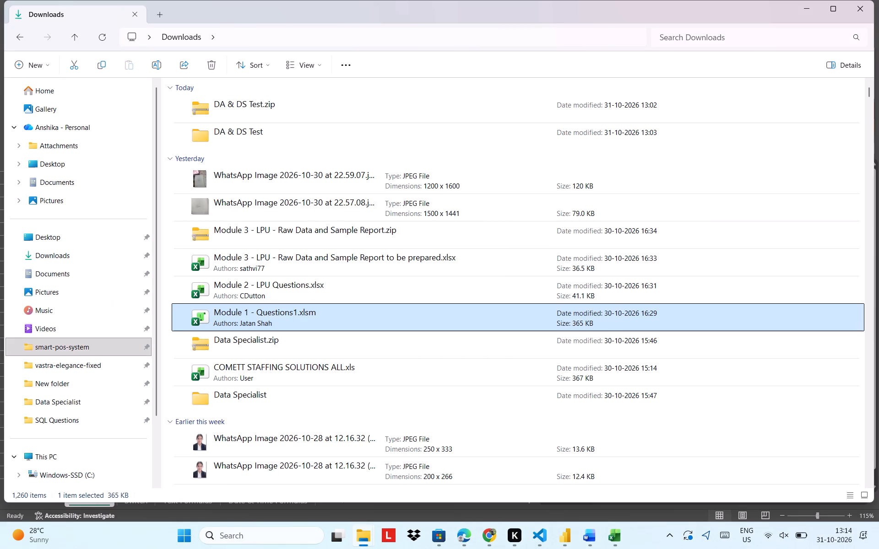
# Open the renamed workbook Module 1 - Questions1.xlsm in Excel.
pyautogui.rightClick(312, 314)
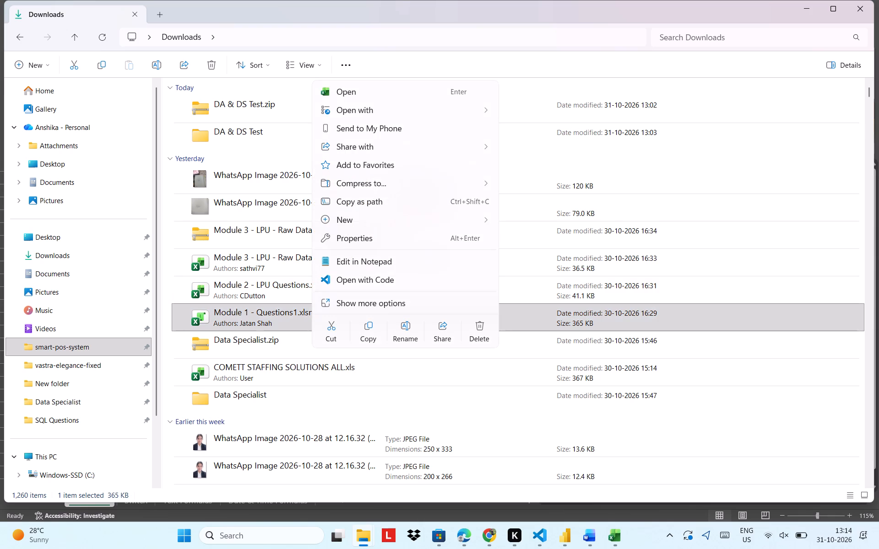
pyautogui.click(360, 95)
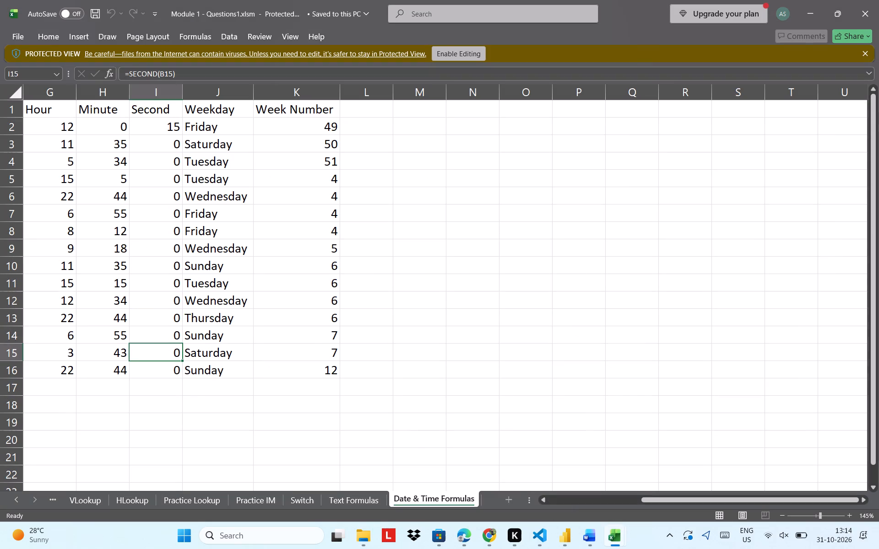
# Check the Weekday and Week Number formulas on the Date & Time Formulas sheet and enable editing of the workbook.
pyautogui.click(360, 498)
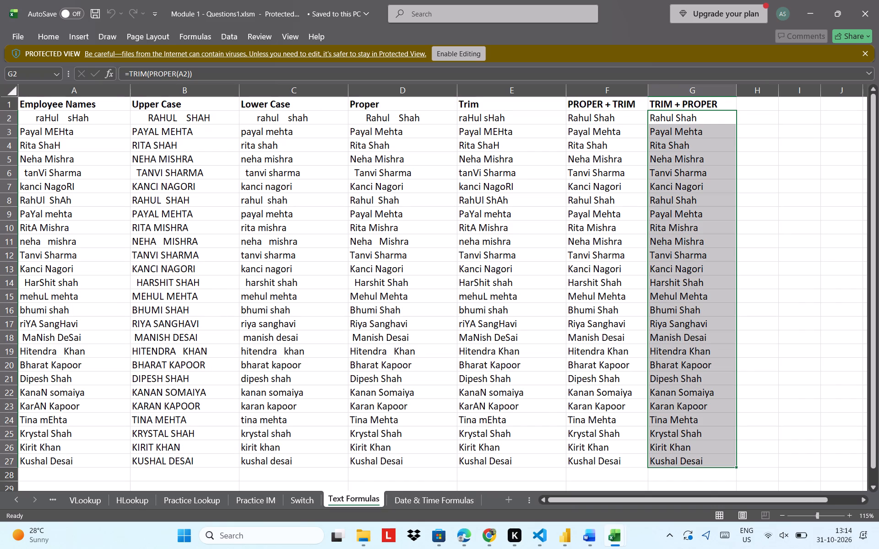
pyautogui.click(409, 499)
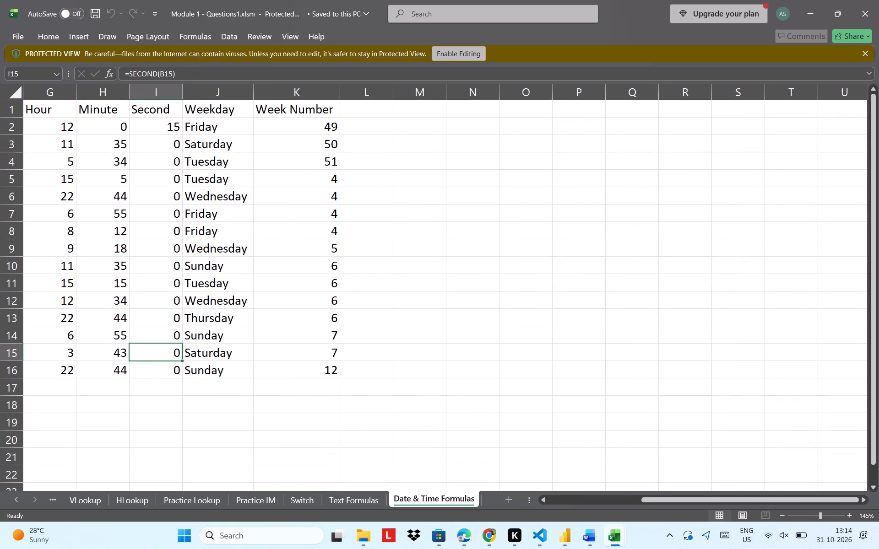
pyautogui.click(217, 129)
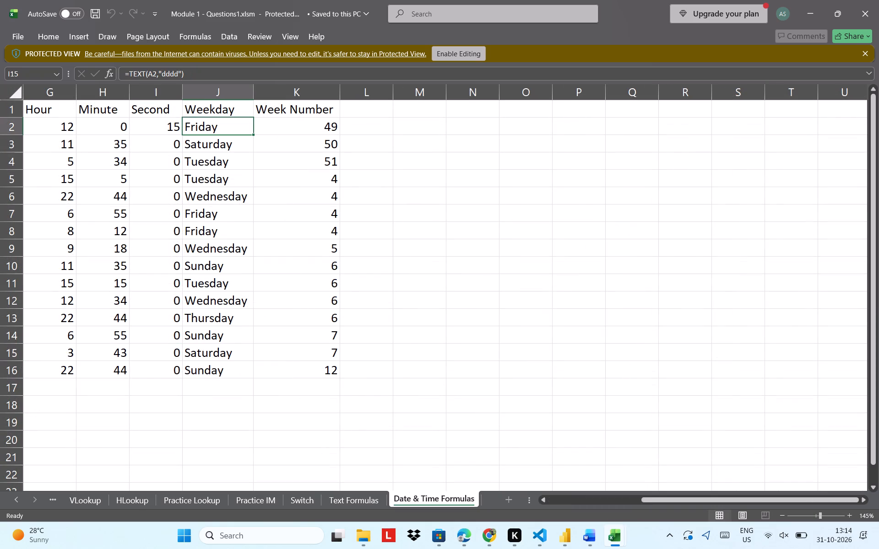
pyautogui.click(280, 129)
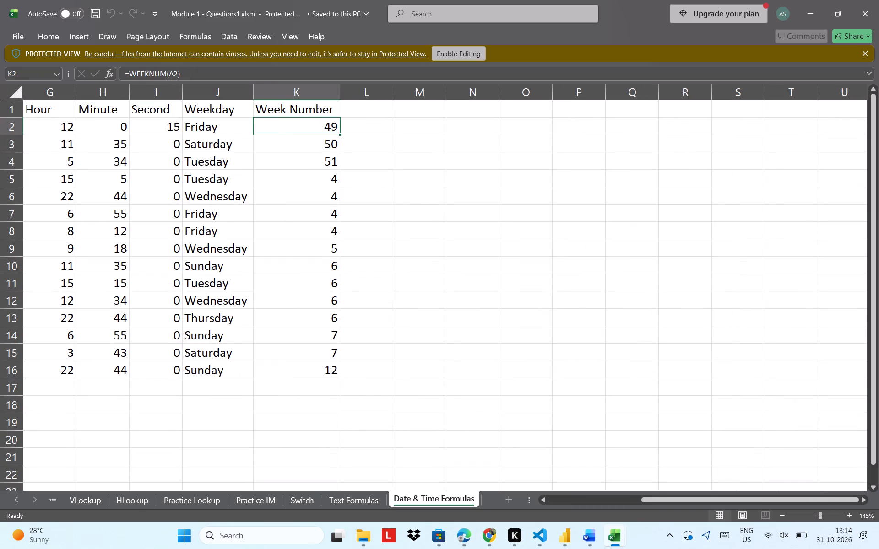
pyautogui.click(224, 74)
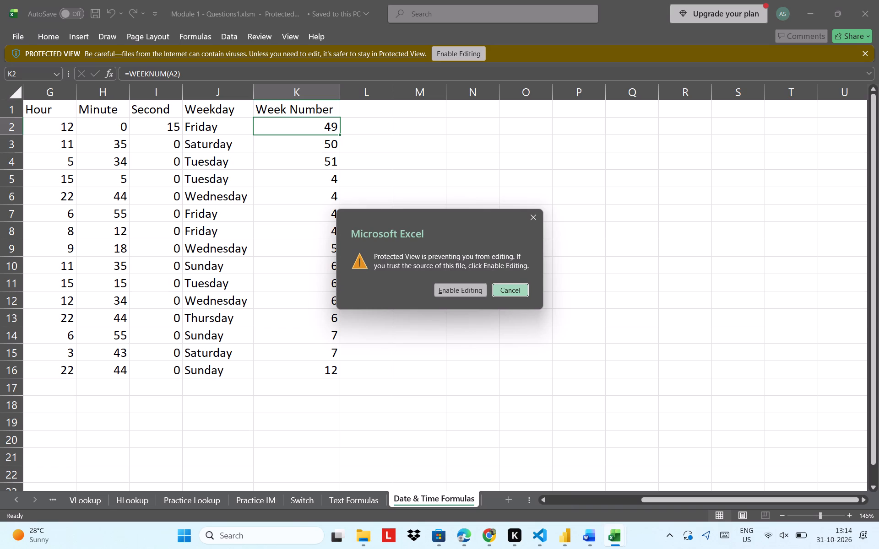
pyautogui.click(481, 291)
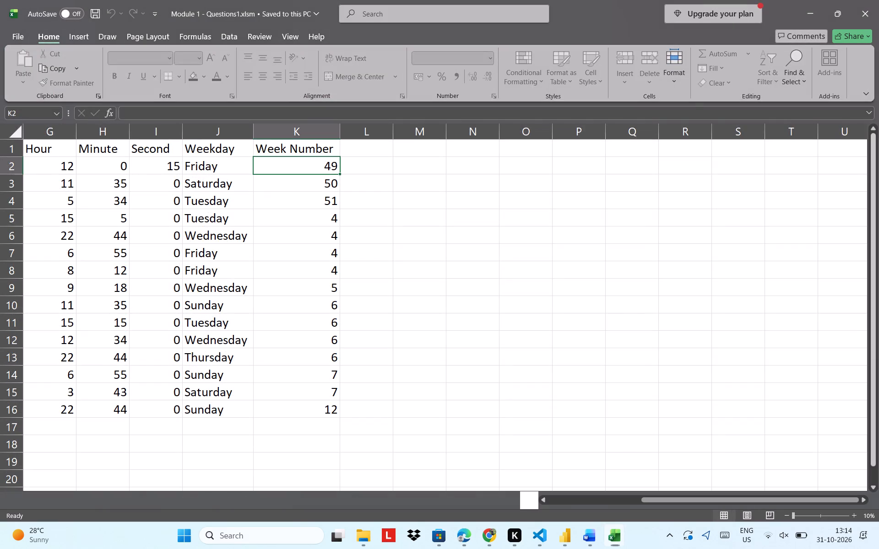
# Copy the Week Number formula =WEEKNUM(A2) from cell K2 of the Date & Time Formulas sheet.
pyautogui.click(305, 163)
pyautogui.click(306, 187)
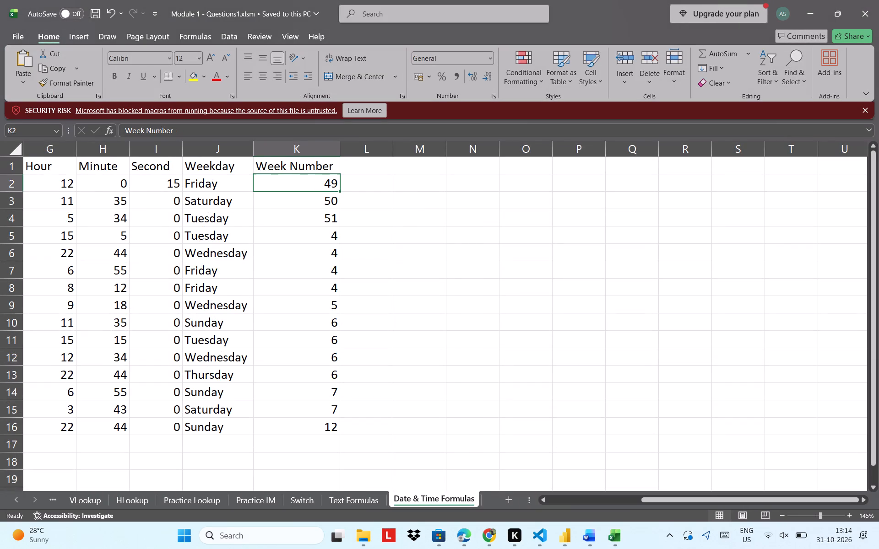
pyautogui.click(257, 129)
pyautogui.tripleClick(257, 129)
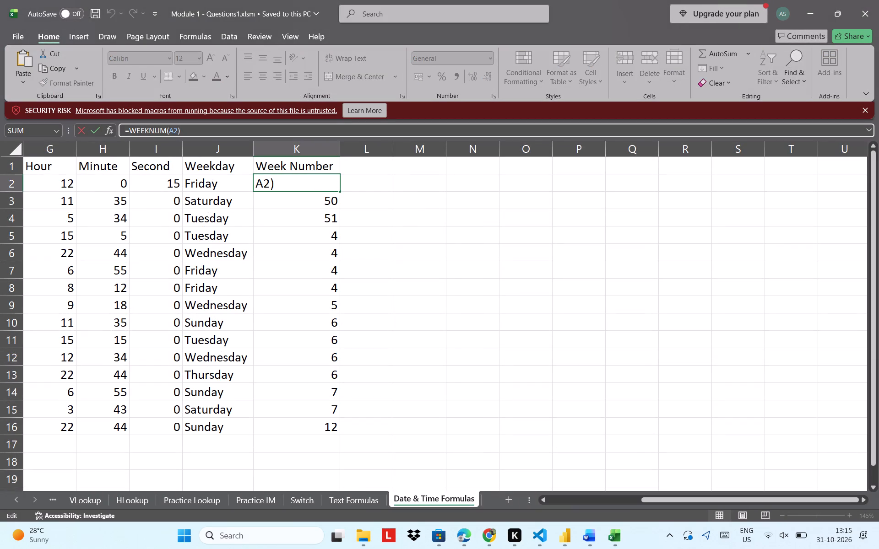
pyautogui.doubleClick(257, 129)
pyautogui.hotkey('ctrl', 'c')
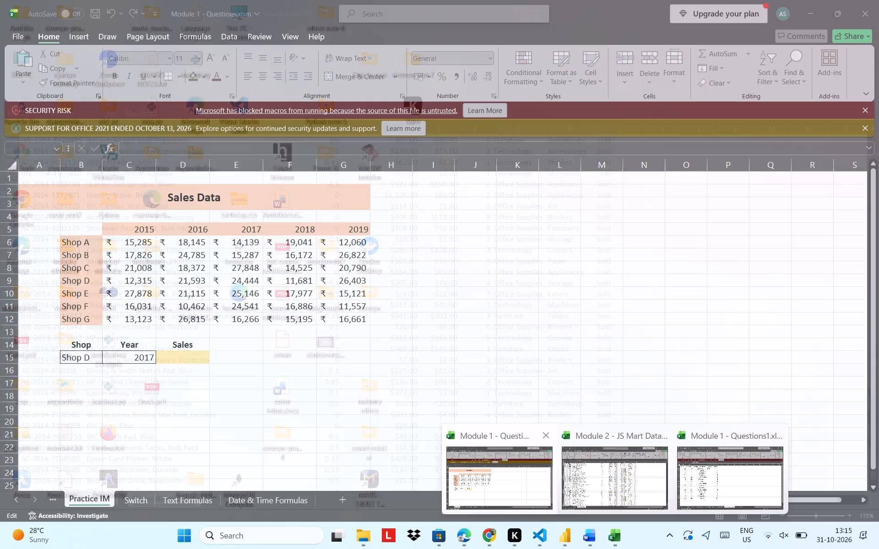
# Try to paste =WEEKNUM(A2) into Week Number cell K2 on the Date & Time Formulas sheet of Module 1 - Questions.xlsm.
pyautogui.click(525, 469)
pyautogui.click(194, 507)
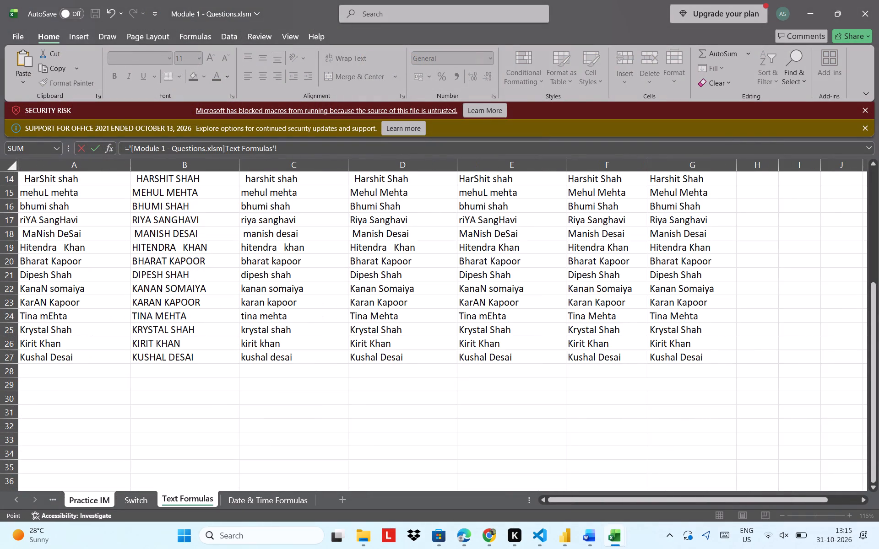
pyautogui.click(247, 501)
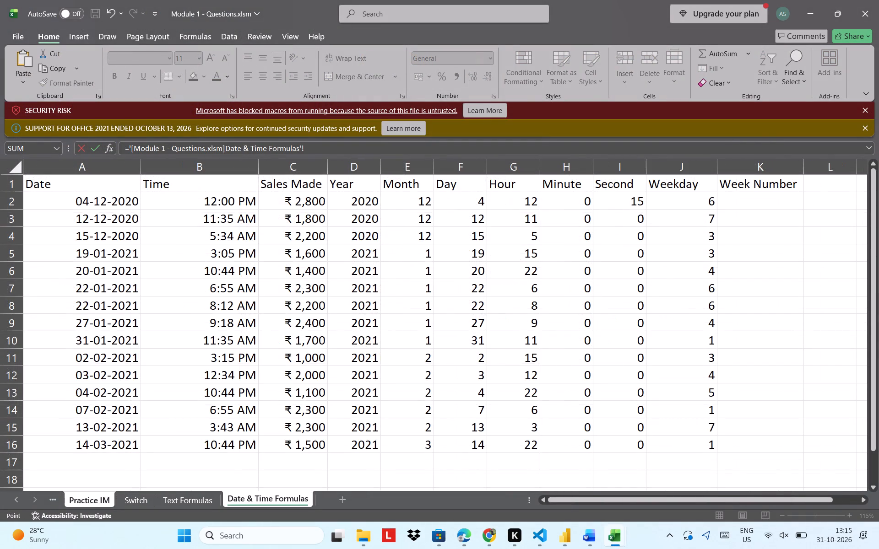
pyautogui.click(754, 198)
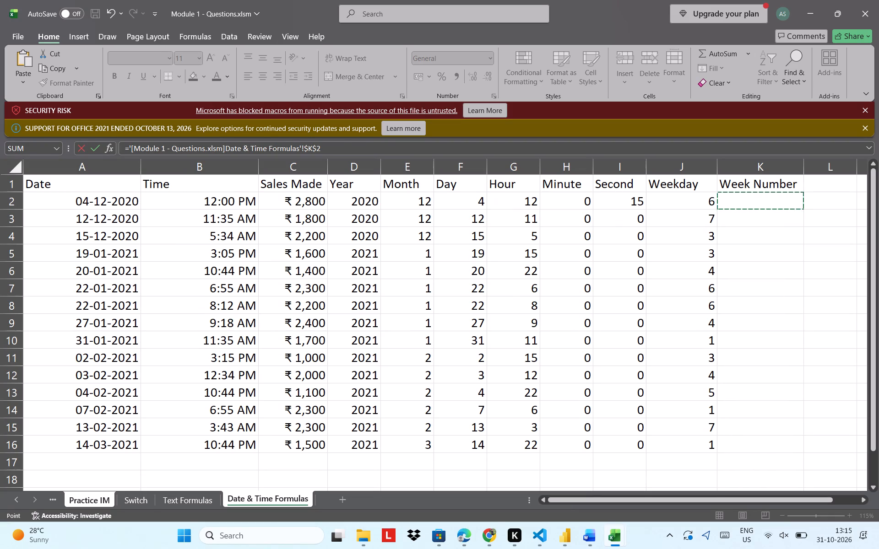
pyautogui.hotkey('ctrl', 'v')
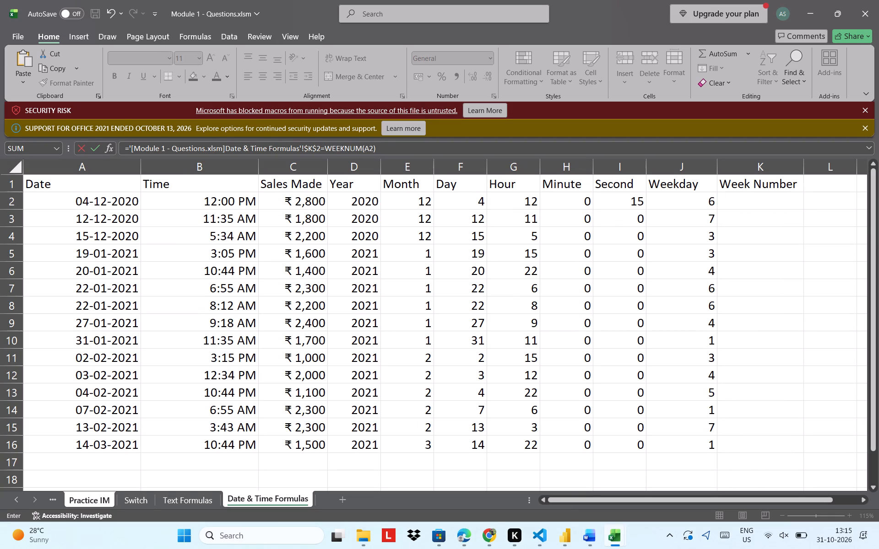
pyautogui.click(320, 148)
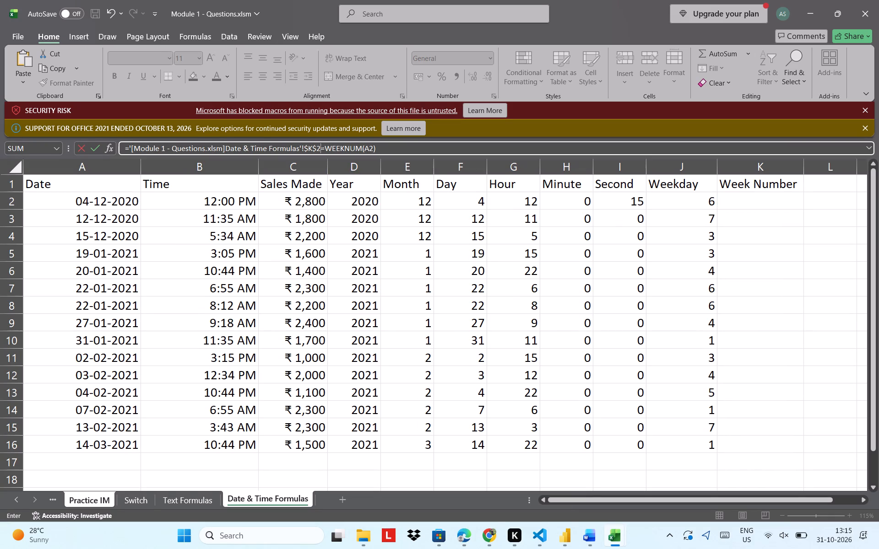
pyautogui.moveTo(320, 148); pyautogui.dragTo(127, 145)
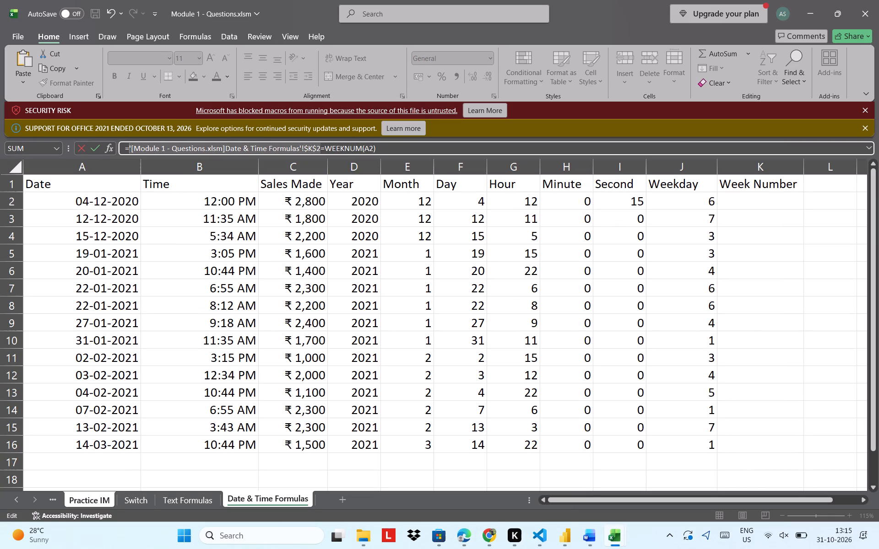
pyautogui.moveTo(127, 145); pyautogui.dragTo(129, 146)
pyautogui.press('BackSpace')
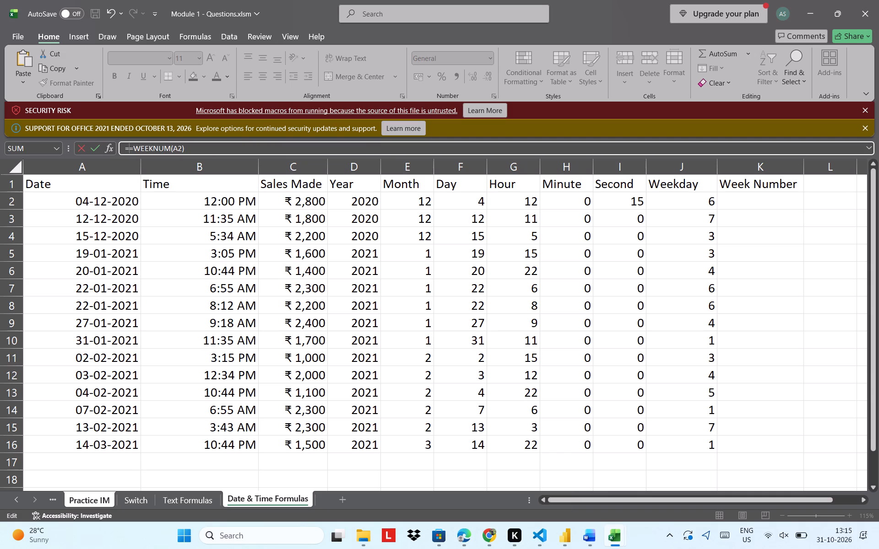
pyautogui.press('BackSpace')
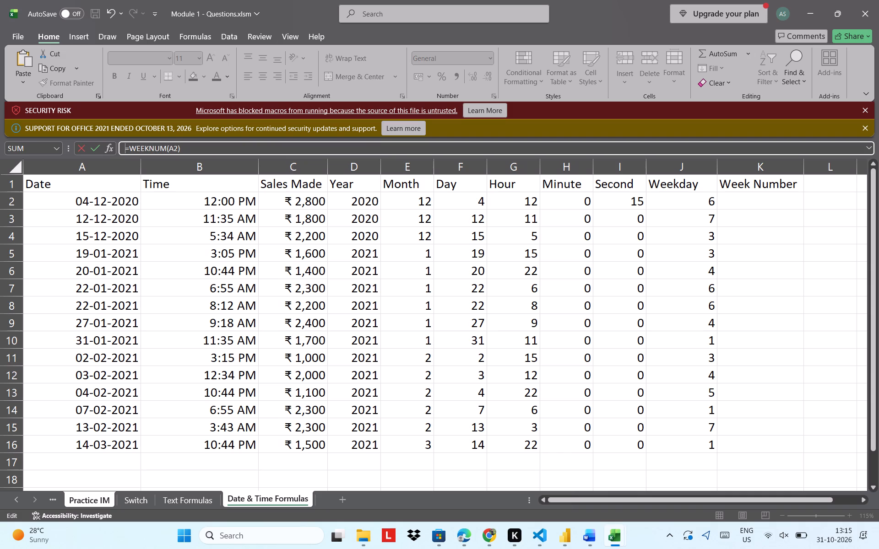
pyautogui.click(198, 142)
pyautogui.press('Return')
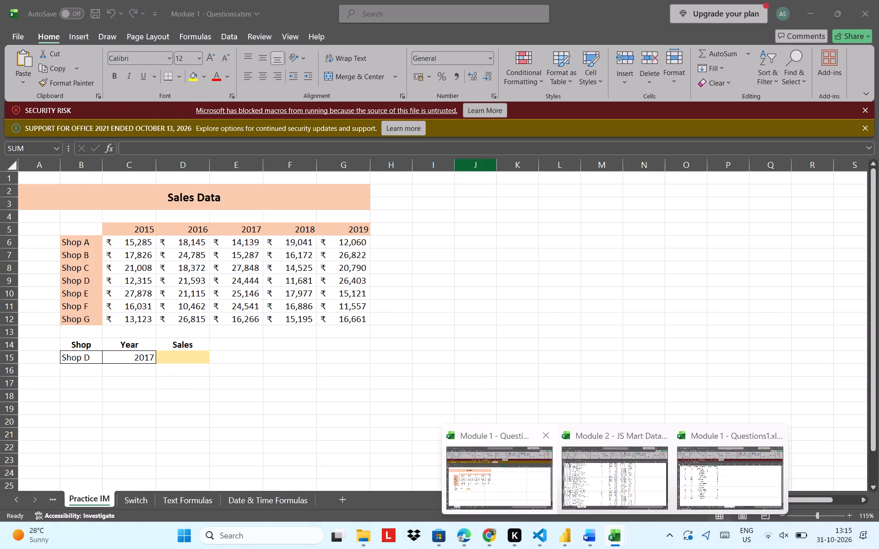
# In Module 1 - Questions.xlsm, enter =WEEKNUM(A2) in K2 of Date & Time Formulas and fill the Week Number column down for all dates.
pyautogui.click(476, 476)
pyautogui.click(278, 498)
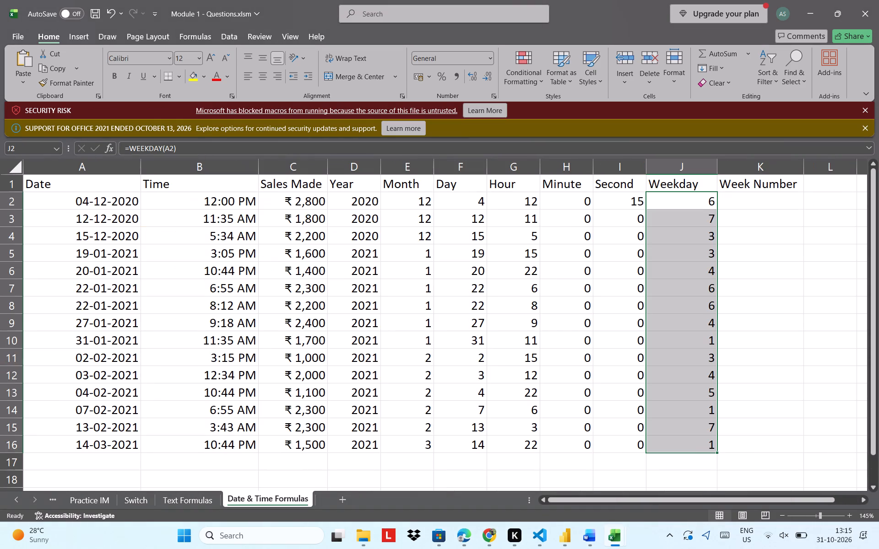
pyautogui.click(746, 196)
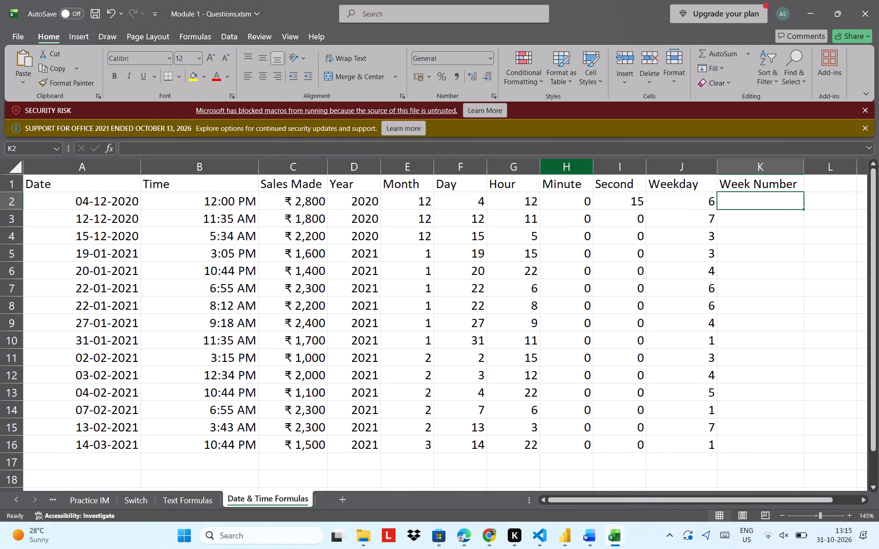
pyautogui.click(529, 153)
pyautogui.hotkey('ctrl', 'v')
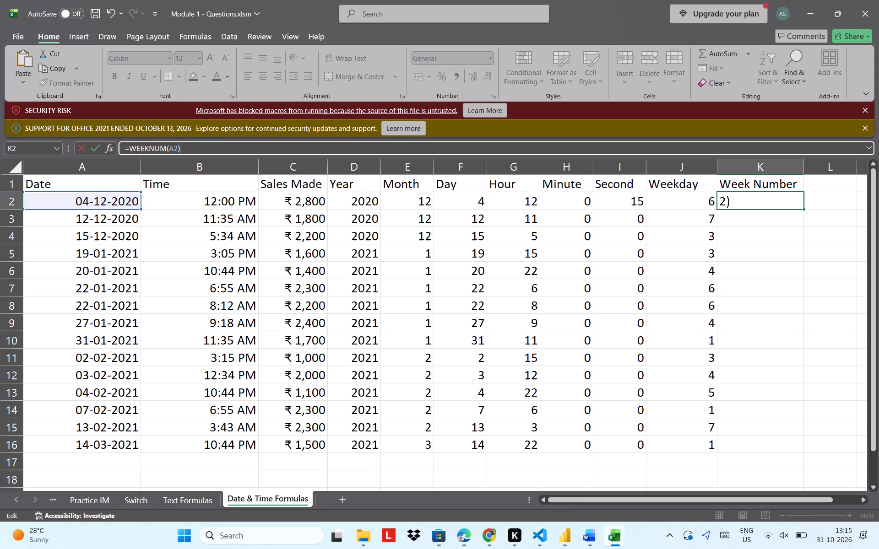
pyautogui.press('Return')
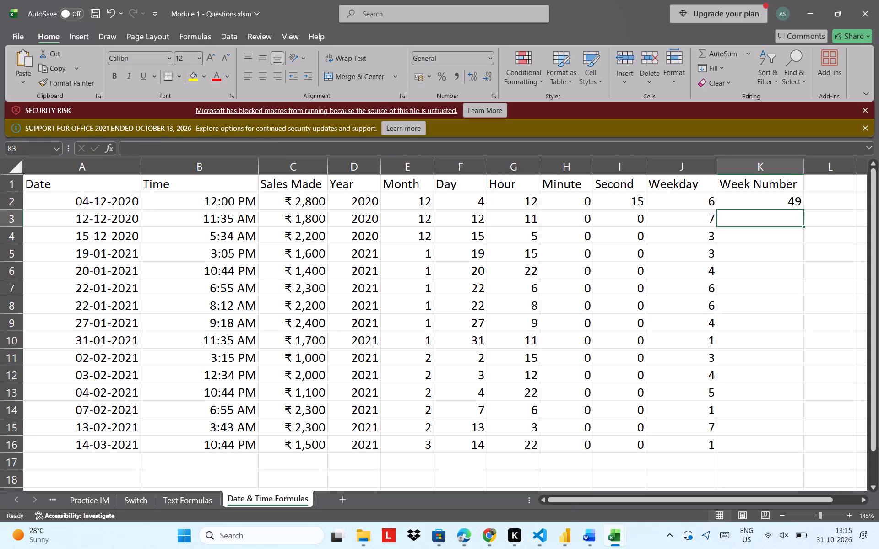
pyautogui.click(776, 194)
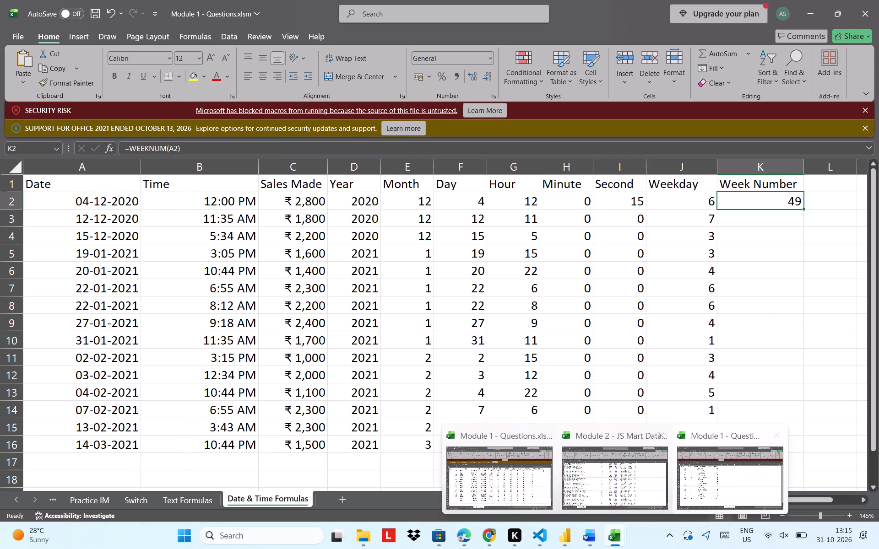
pyautogui.click(616, 479)
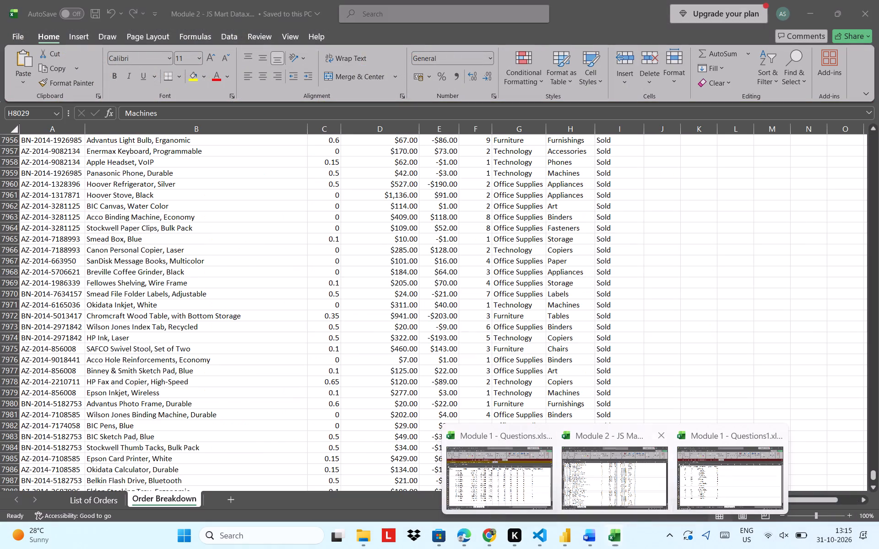
pyautogui.click(499, 484)
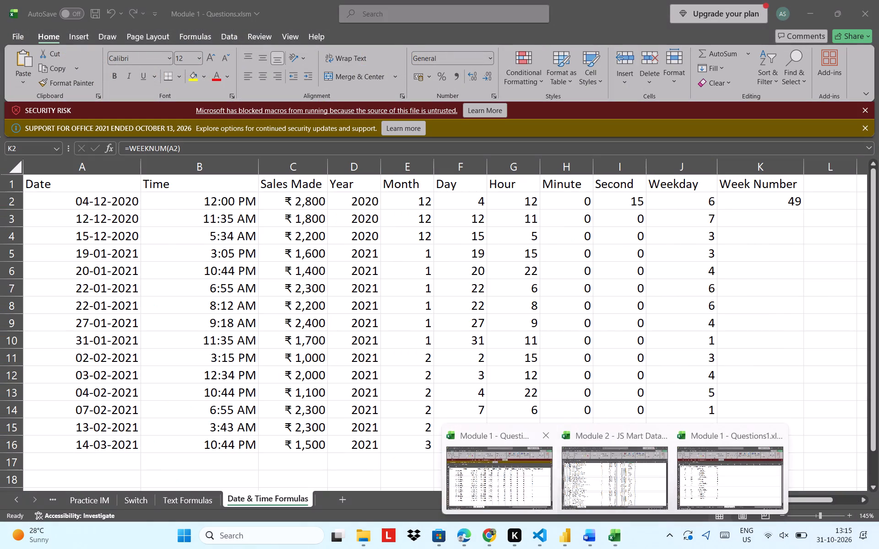
pyautogui.doubleClick(803, 209)
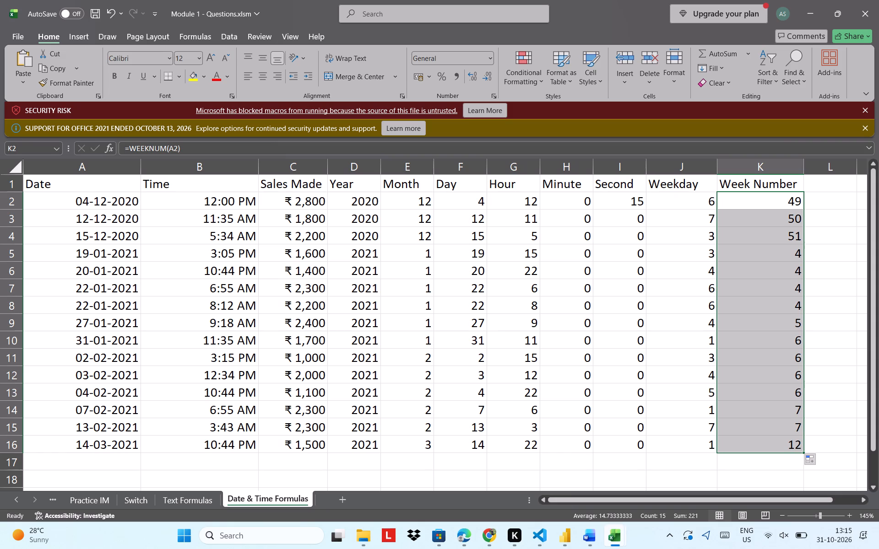
# Check the Minute formula in cell H2 on the Date & Time Formulas sheet of Module 1 - Questions1.xlsm.
pyautogui.click(720, 463)
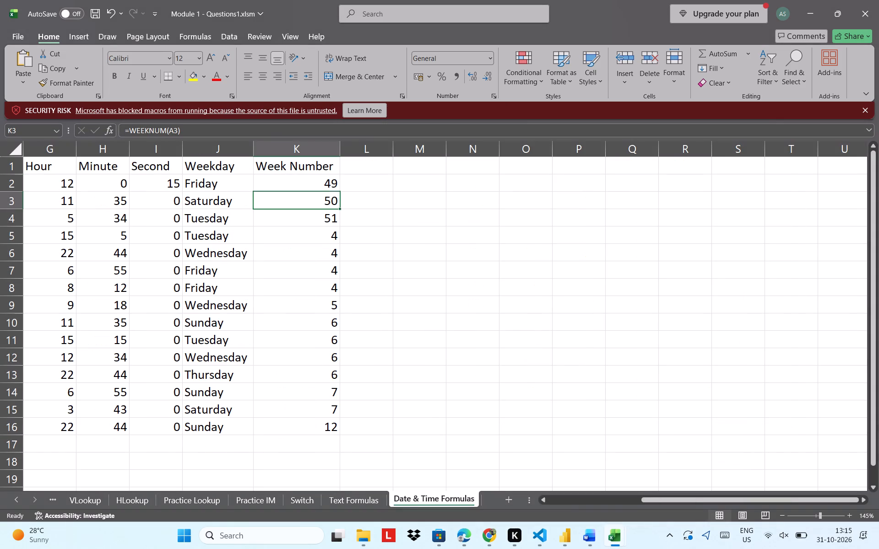
pyautogui.hscroll(1, 320, 301)
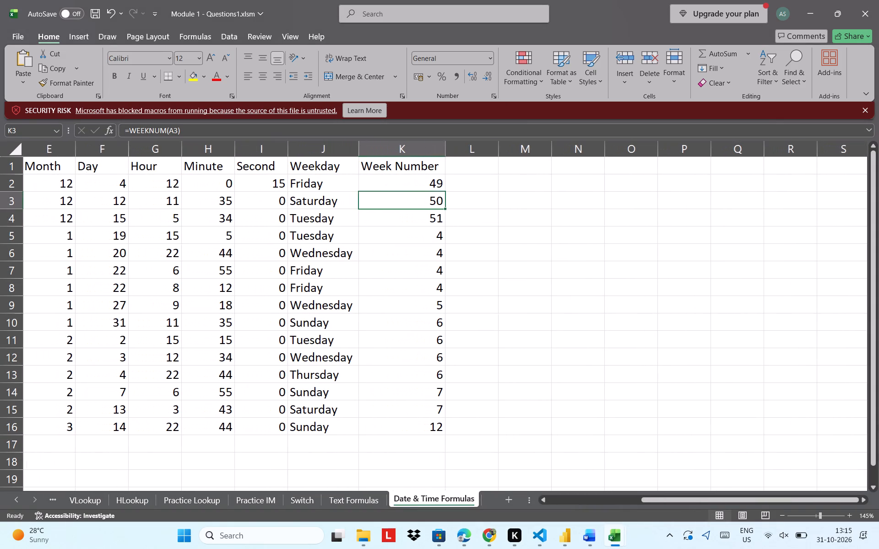
pyautogui.click(215, 184)
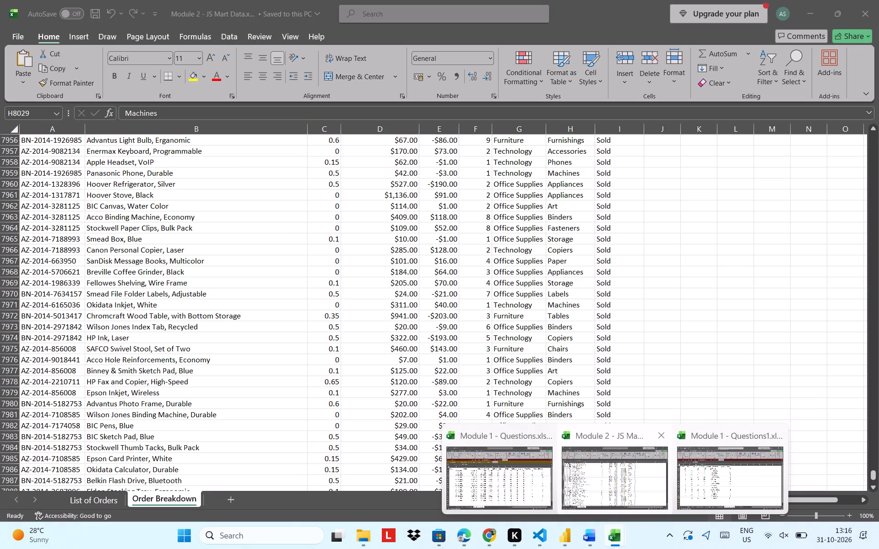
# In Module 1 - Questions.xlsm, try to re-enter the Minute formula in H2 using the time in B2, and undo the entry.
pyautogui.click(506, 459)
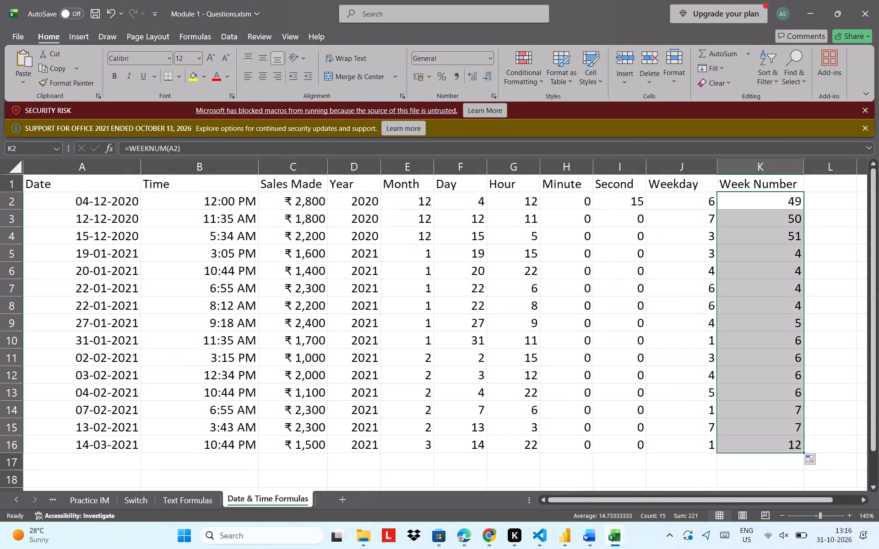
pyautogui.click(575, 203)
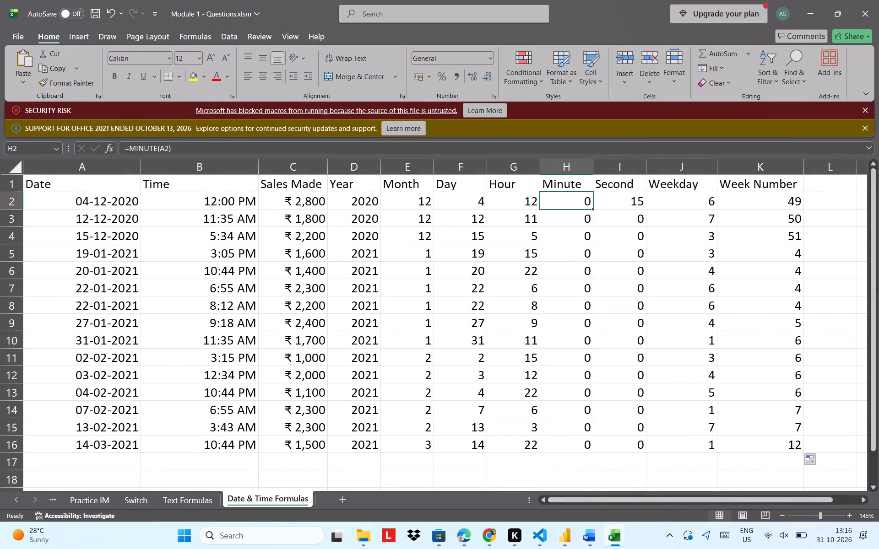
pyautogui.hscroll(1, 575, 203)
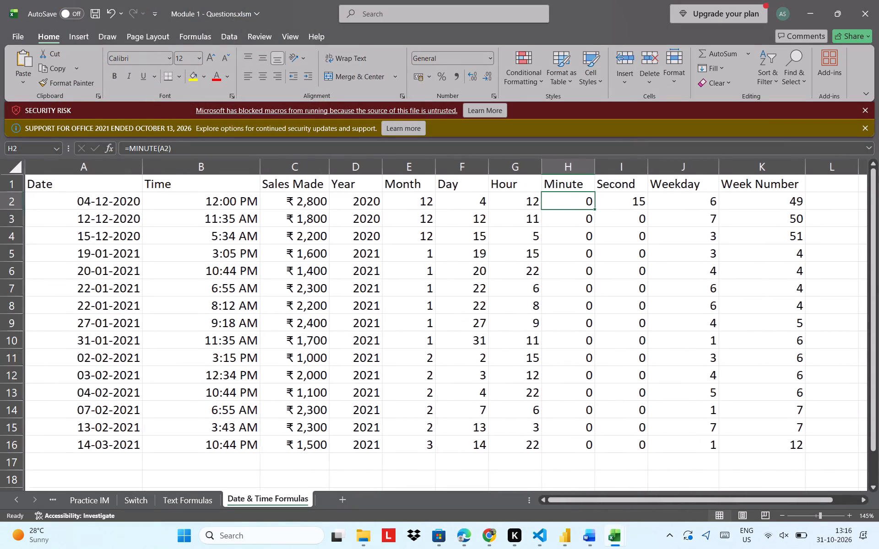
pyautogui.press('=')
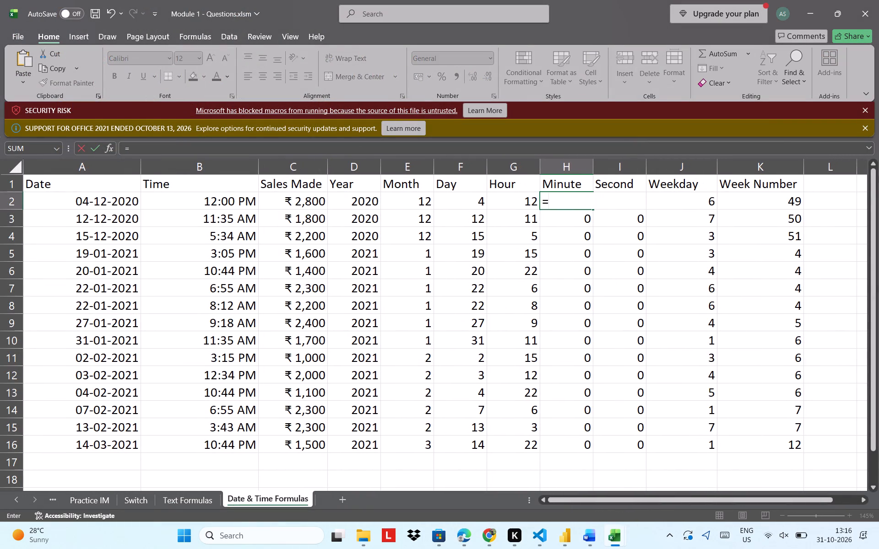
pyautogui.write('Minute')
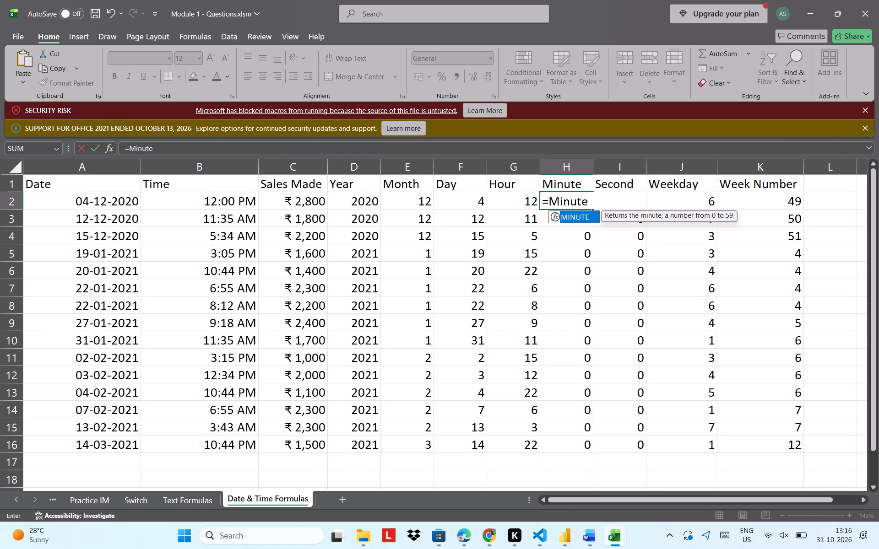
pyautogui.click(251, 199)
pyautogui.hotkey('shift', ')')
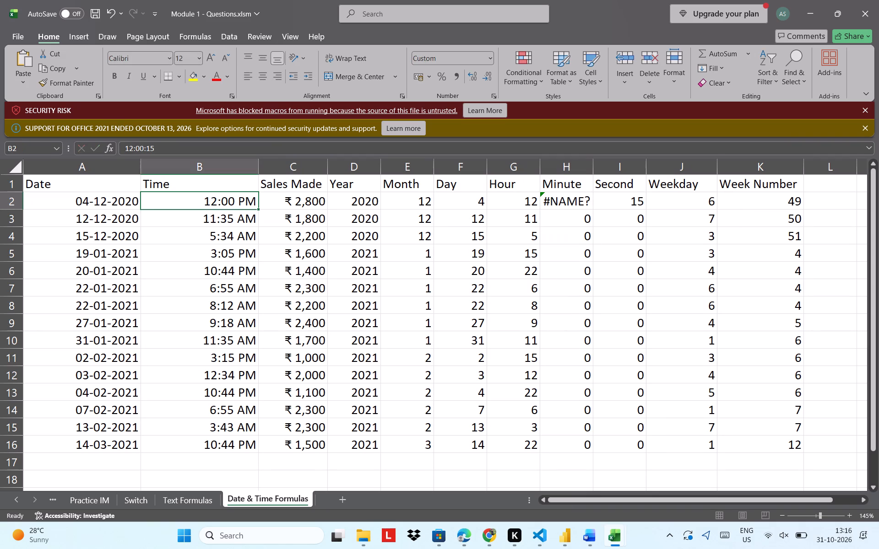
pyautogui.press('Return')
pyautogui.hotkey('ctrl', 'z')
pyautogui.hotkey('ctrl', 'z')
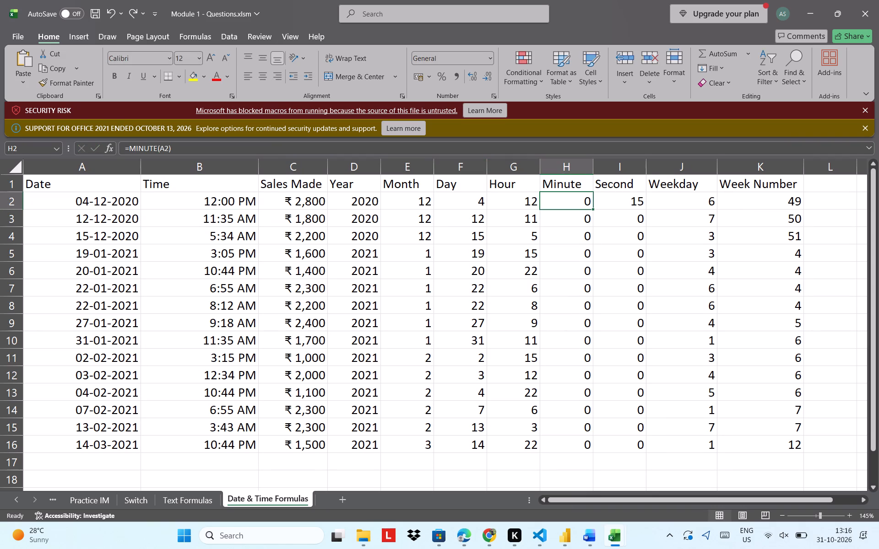
# Change the formula in Minute cell H2 to =MINUTE(B2) and fill the Minute column down for all rows.
pyautogui.click(294, 145)
pyautogui.press('BackSpace')
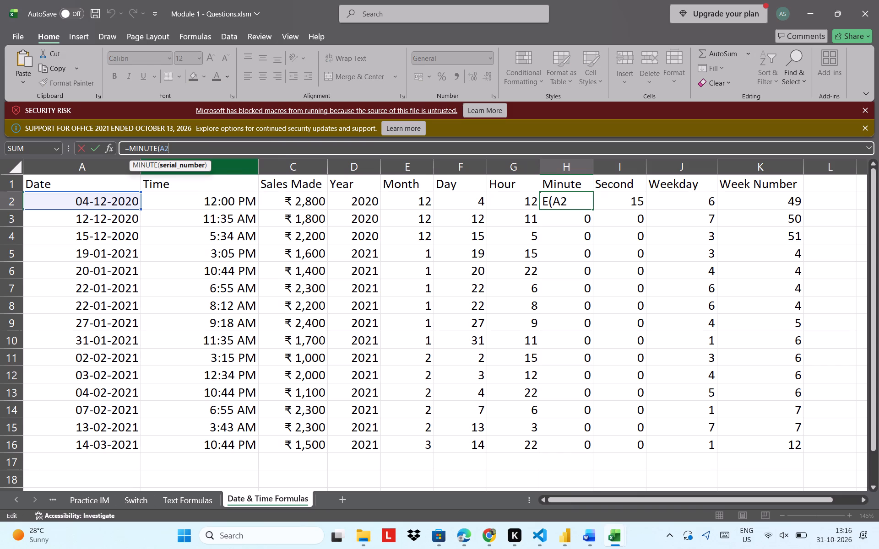
pyautogui.press('BackSpace')
pyautogui.press('BackSpace')
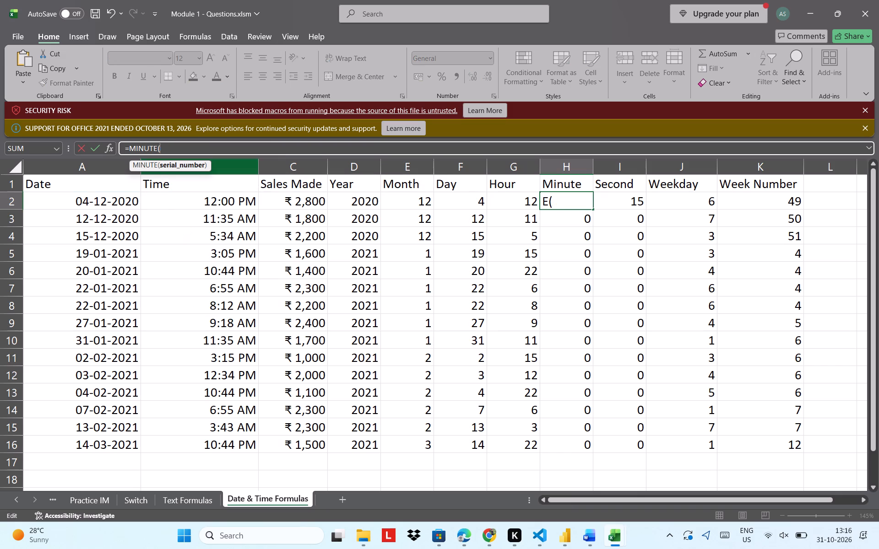
pyautogui.click(203, 205)
pyautogui.hotkey('shift', ')')
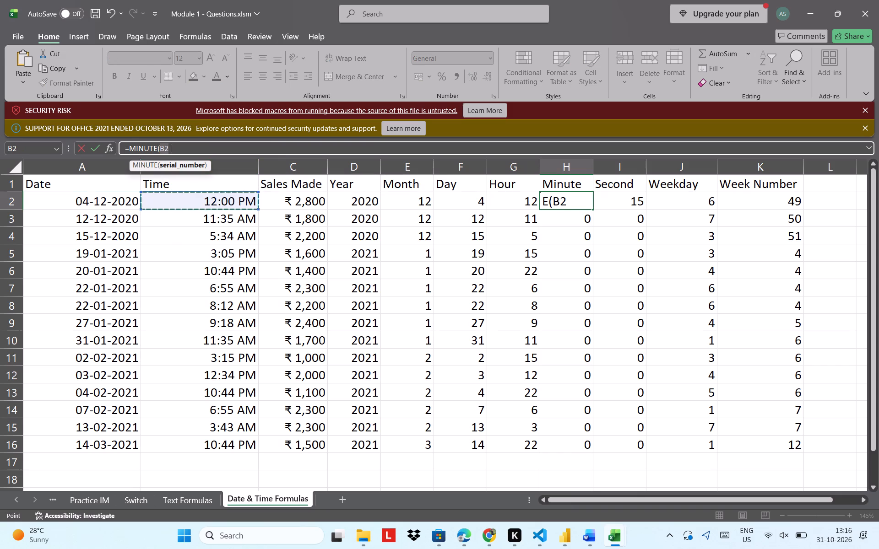
pyautogui.press('Return')
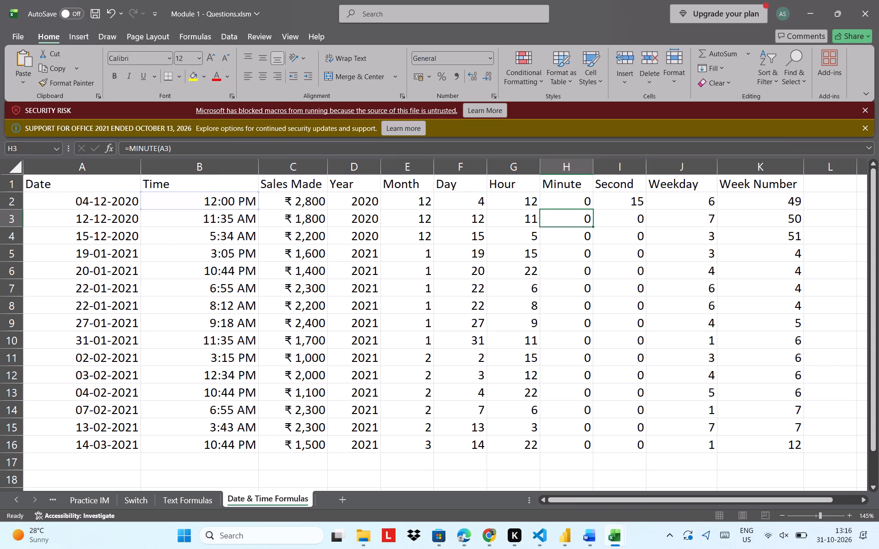
pyautogui.click(568, 203)
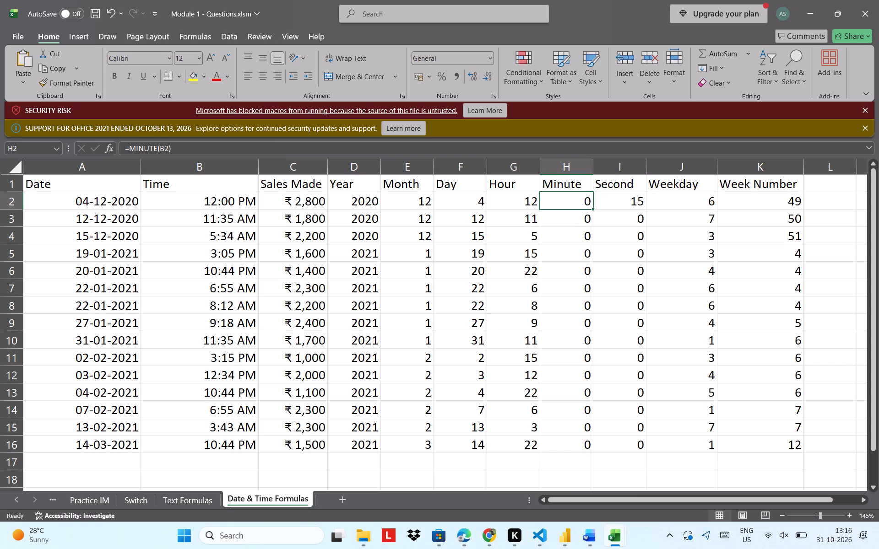
pyautogui.doubleClick(594, 210)
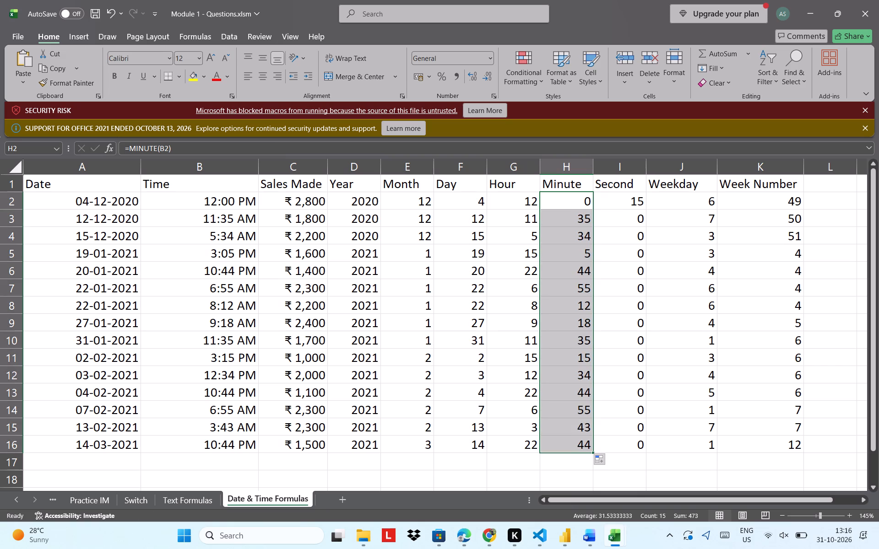
# Check the Second, Weekday and Week Number formulas in row 2 of the Date & Time Formulas sheet.
pyautogui.click(619, 203)
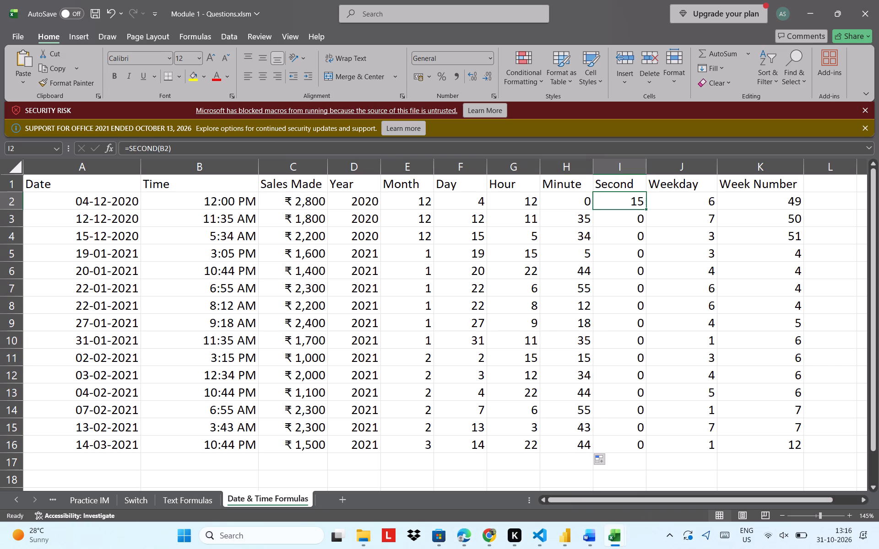
pyautogui.click(698, 207)
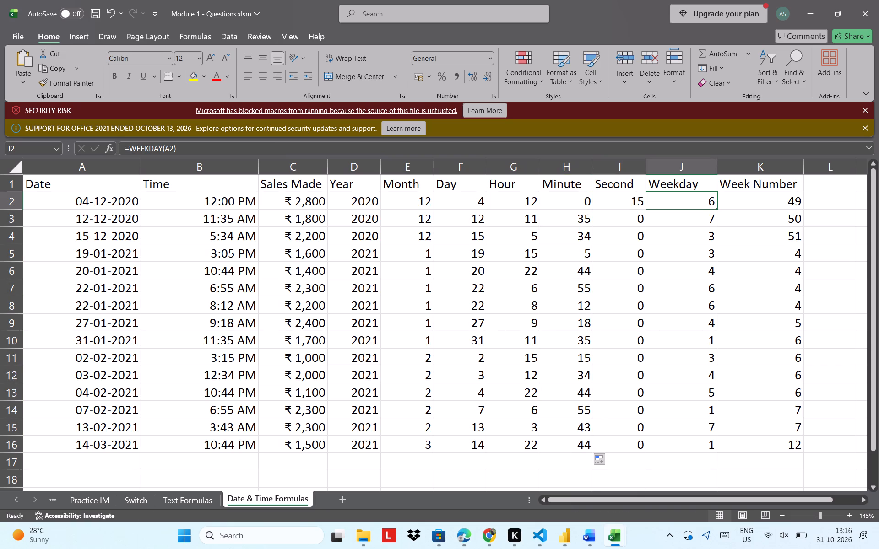
pyautogui.click(738, 207)
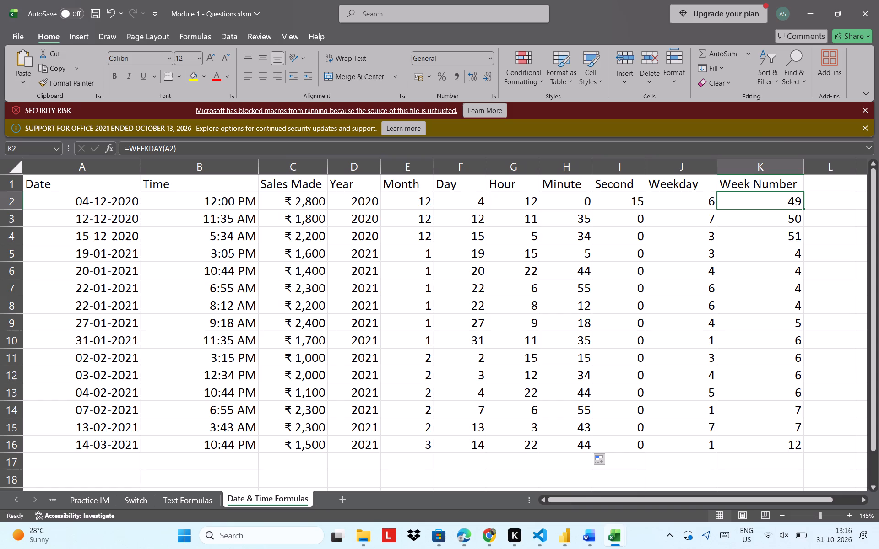
pyautogui.scroll(2, 469, 290)
# Copy the formula =SWITCH(F3,36,"S",39,"M",42,"L","Invalid") from cell F6 of the Switch sheet in Module 1 - Questions1.xlsm.
pyautogui.click(198, 503)
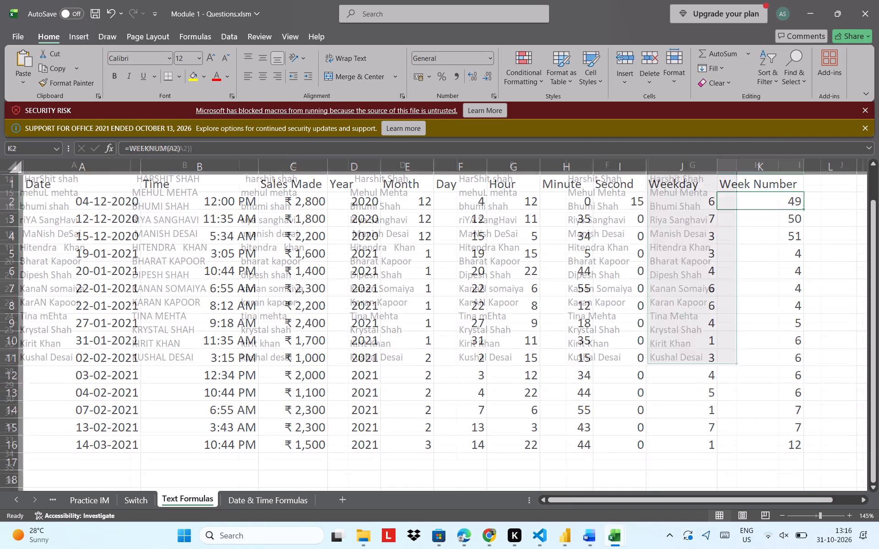
pyautogui.click(136, 501)
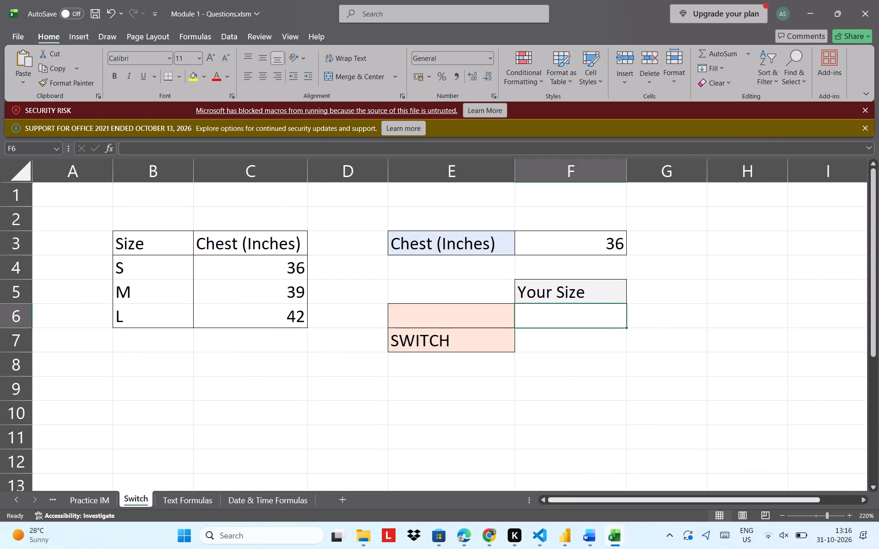
pyautogui.click(706, 473)
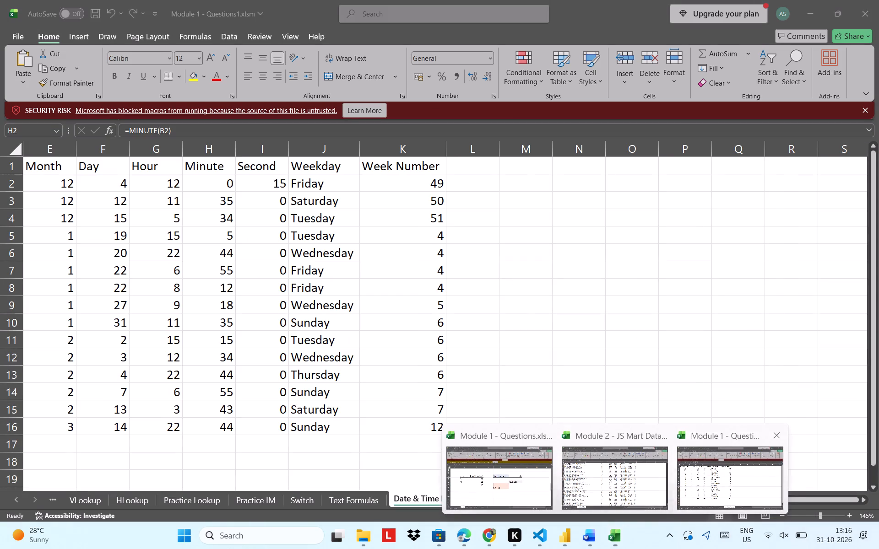
pyautogui.click(302, 501)
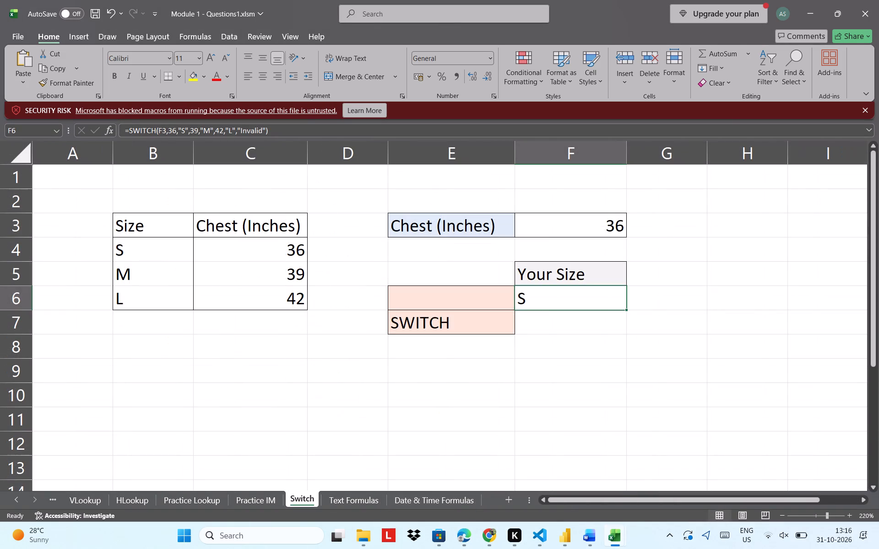
pyautogui.click(526, 292)
pyautogui.click(315, 128)
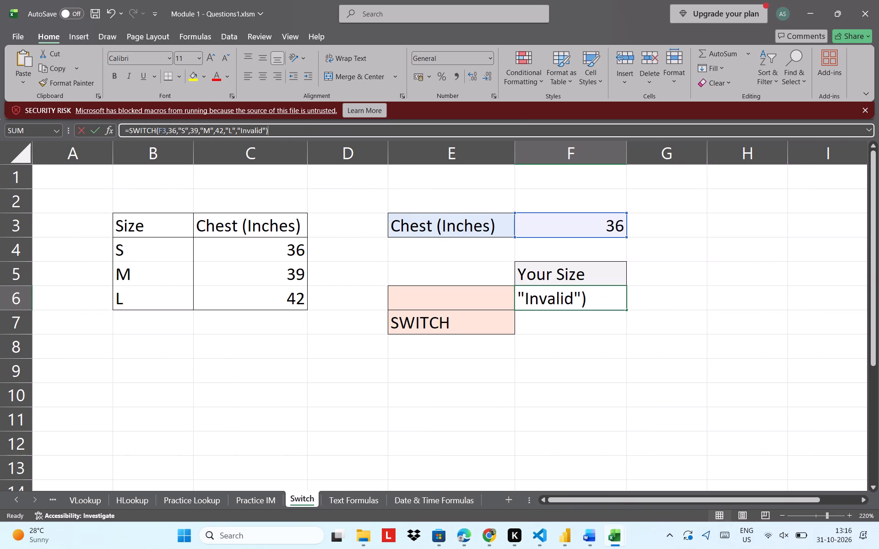
pyautogui.doubleClick(315, 128)
pyautogui.click(231, 134)
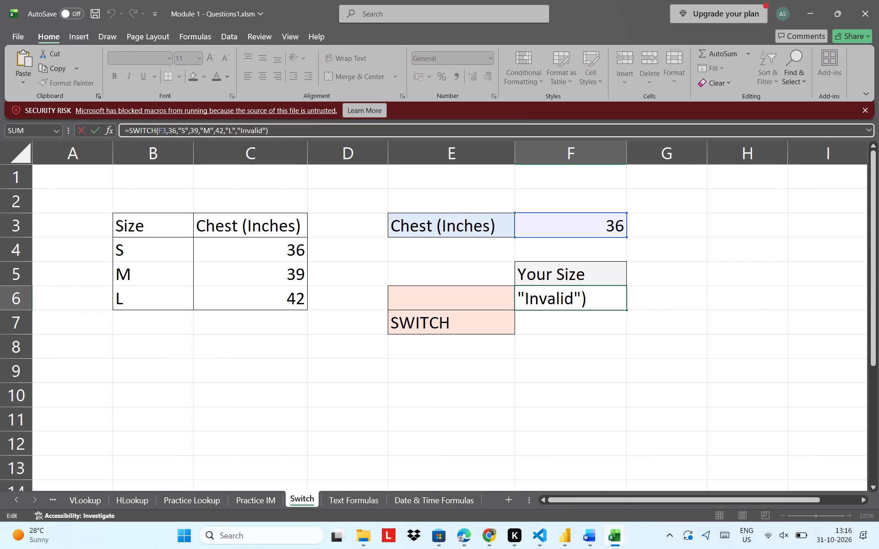
pyautogui.hotkey('ctrl', 'a')
pyautogui.hotkey('ctrl', 'c')
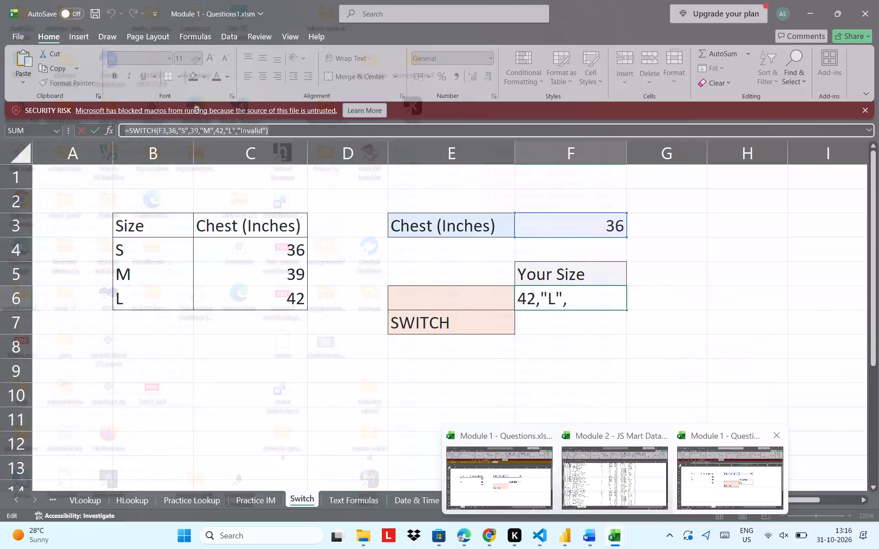
pyautogui.click(704, 482)
pyautogui.click(569, 294)
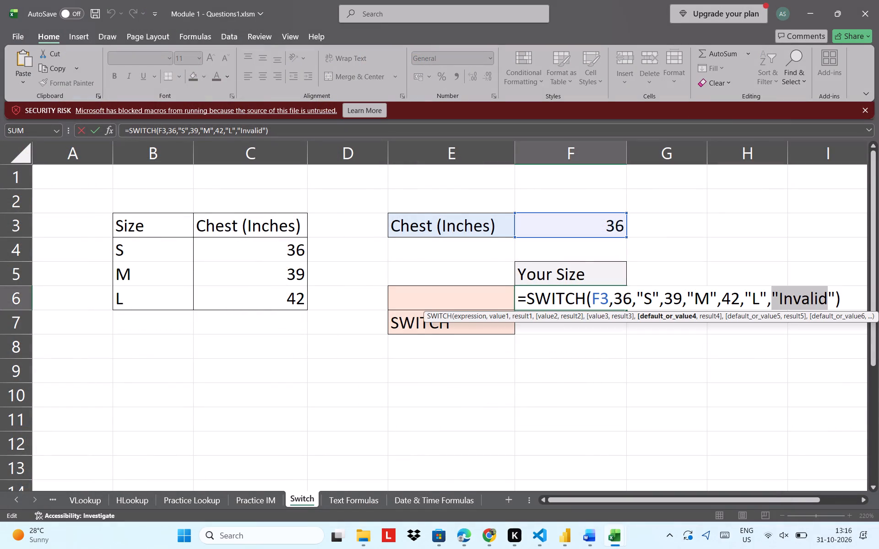
pyautogui.press('Return')
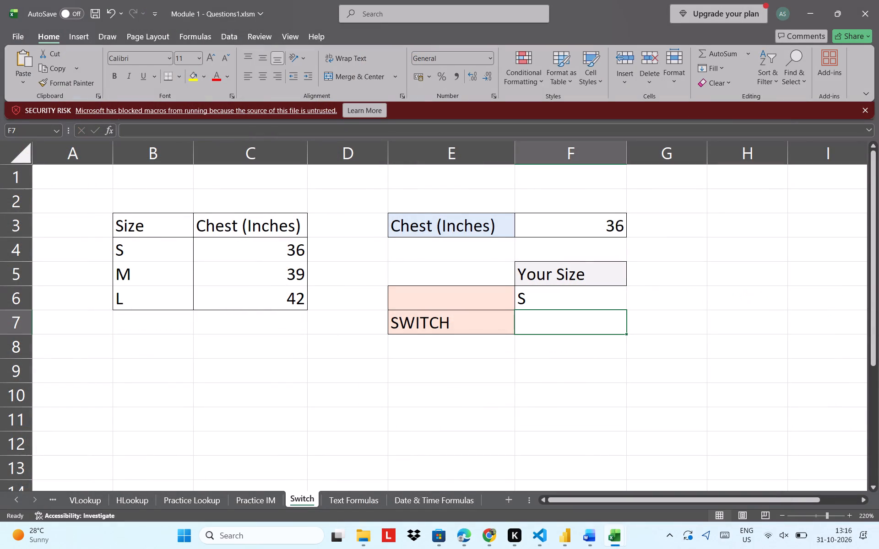
# Paste the copied SWITCH formula into Your Size cell F6 on the Switch sheet of Module 1 - Questions.xlsm.
pyautogui.click(255, 500)
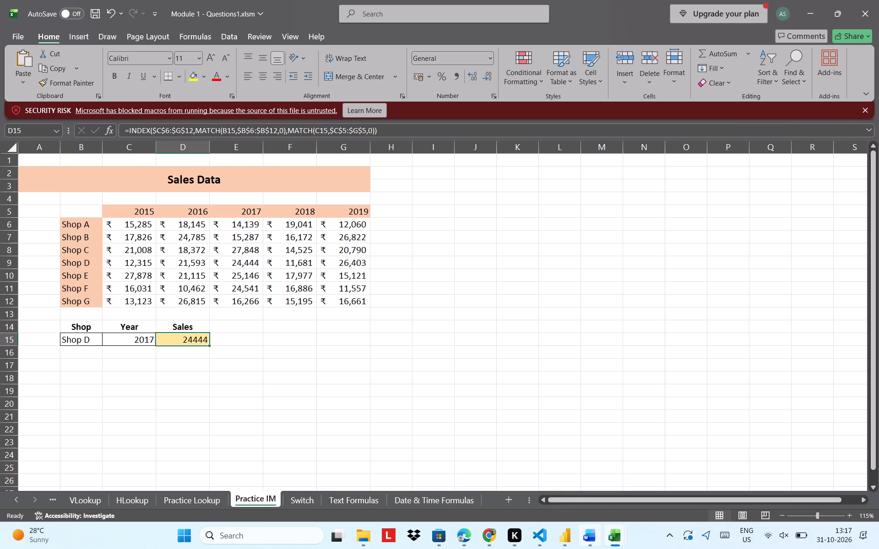
pyautogui.click(517, 490)
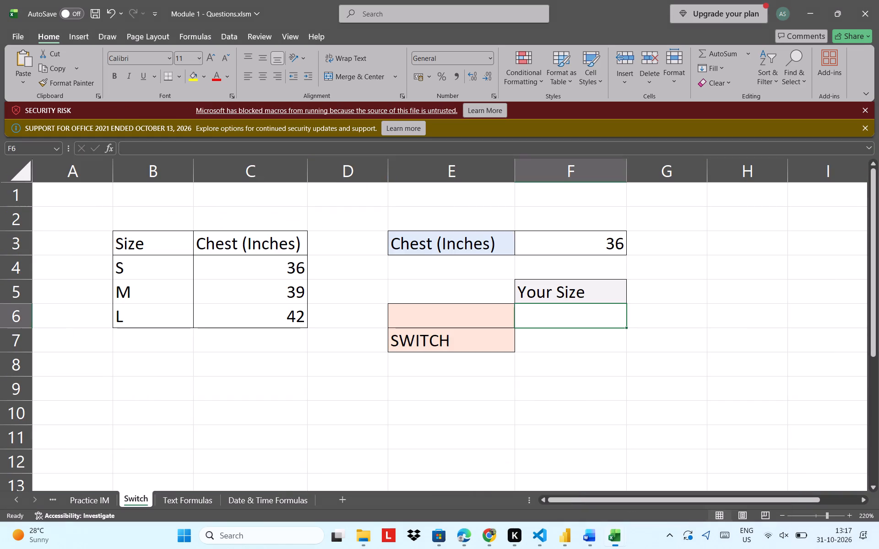
pyautogui.click(535, 312)
pyautogui.hotkey('ctrl', 'v')
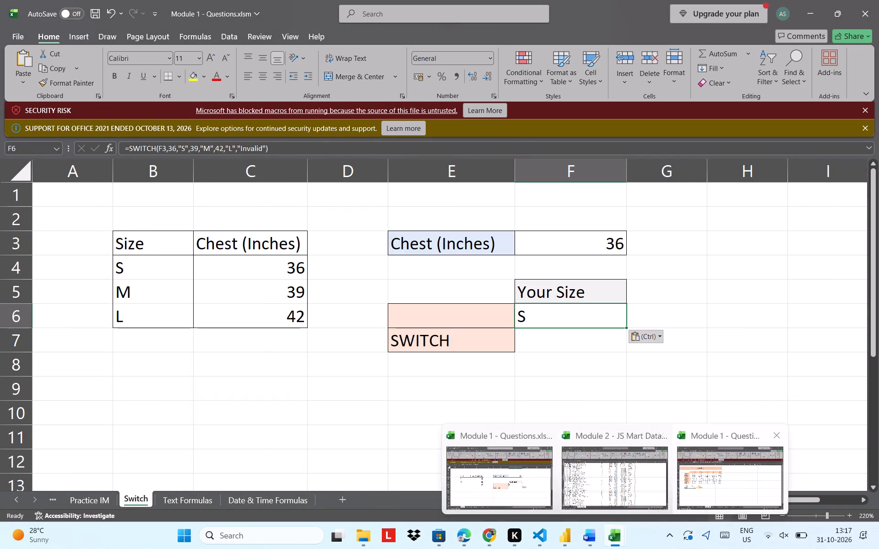
# Copy the formula =INDEX($C$6:$G$12,MATCH(B15,$B$6:$B$12,0),MATCH(C15,$C$5:$G$5,0)) from Sales cell D15 of the Practice IM sheet in Module 1 - Questions1.xlsm.
pyautogui.click(713, 473)
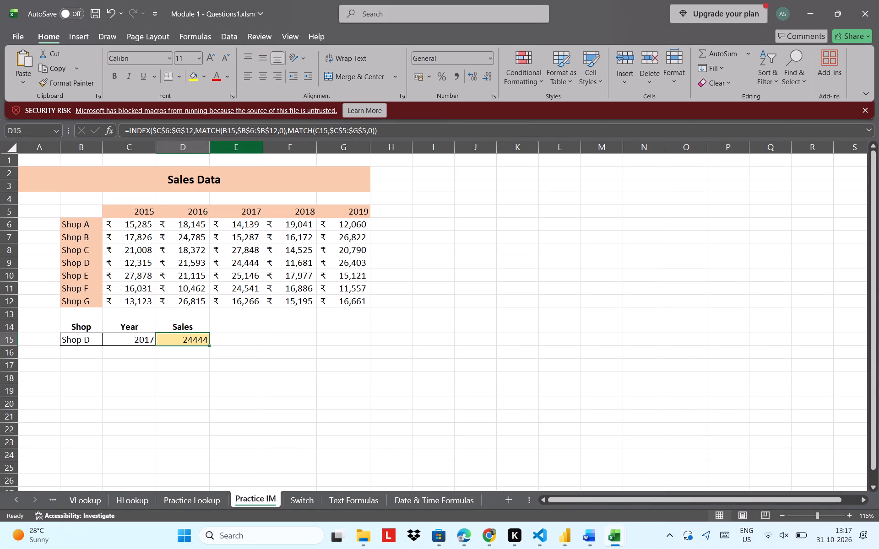
pyautogui.click(270, 128)
pyautogui.hotkey('ctrl', 'a')
pyautogui.hotkey('ctrl', 'c')
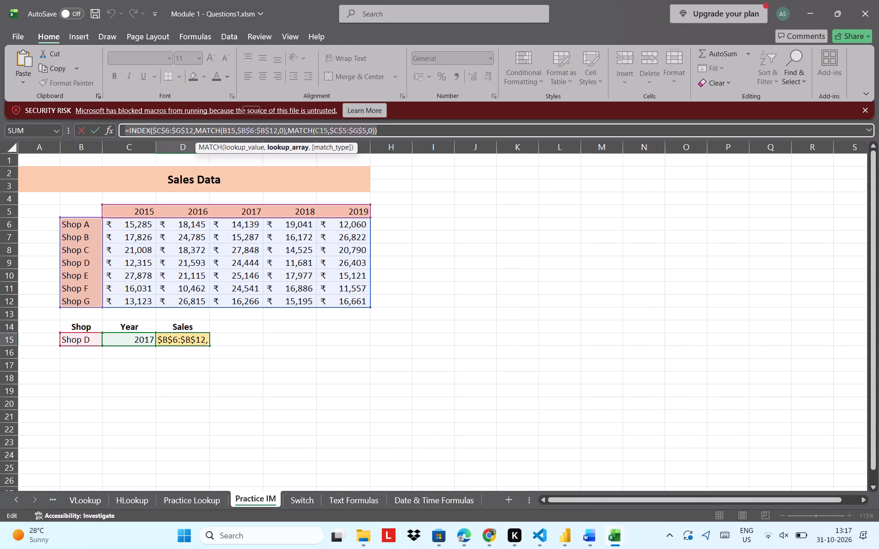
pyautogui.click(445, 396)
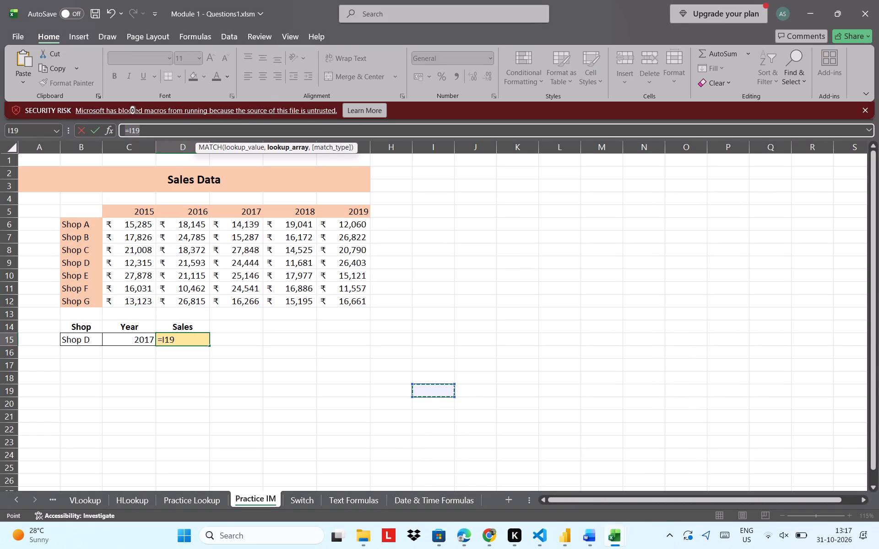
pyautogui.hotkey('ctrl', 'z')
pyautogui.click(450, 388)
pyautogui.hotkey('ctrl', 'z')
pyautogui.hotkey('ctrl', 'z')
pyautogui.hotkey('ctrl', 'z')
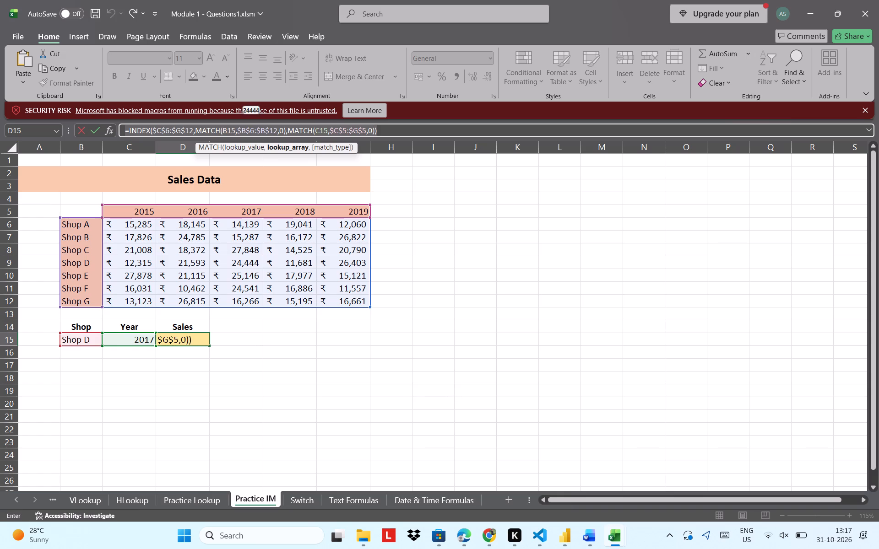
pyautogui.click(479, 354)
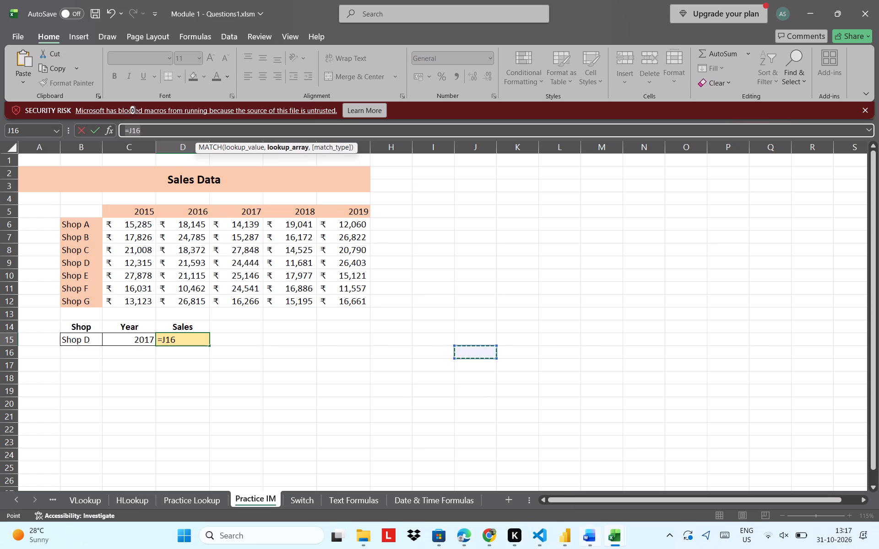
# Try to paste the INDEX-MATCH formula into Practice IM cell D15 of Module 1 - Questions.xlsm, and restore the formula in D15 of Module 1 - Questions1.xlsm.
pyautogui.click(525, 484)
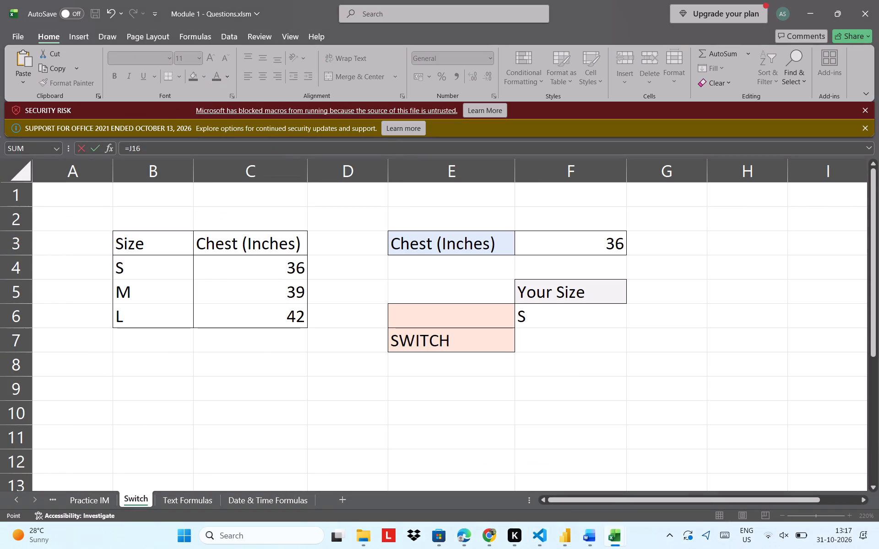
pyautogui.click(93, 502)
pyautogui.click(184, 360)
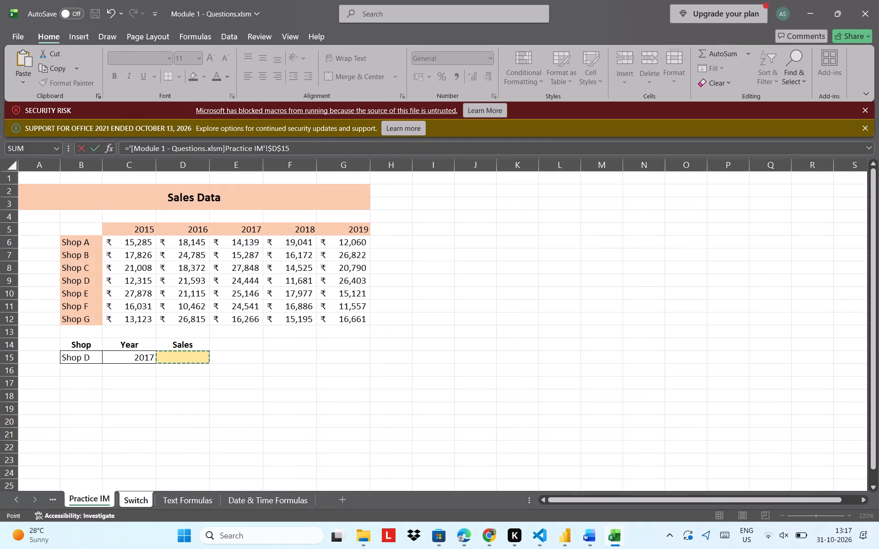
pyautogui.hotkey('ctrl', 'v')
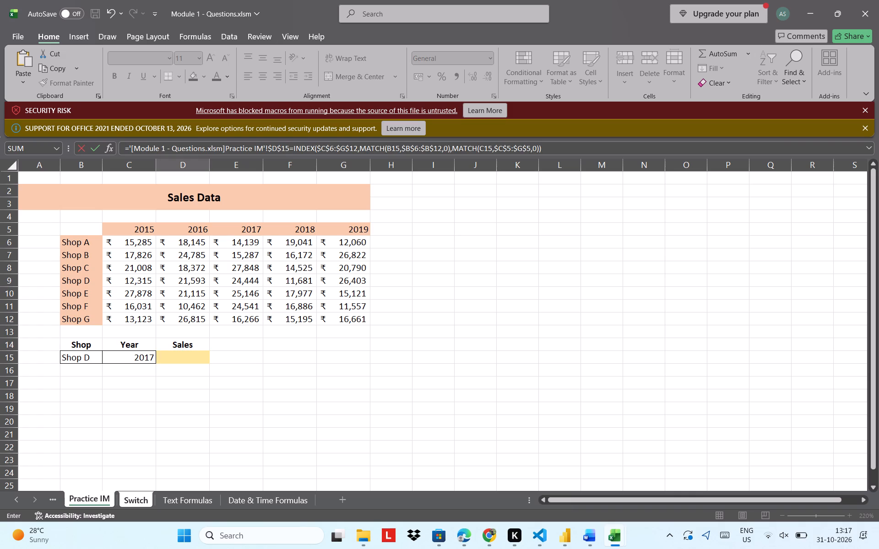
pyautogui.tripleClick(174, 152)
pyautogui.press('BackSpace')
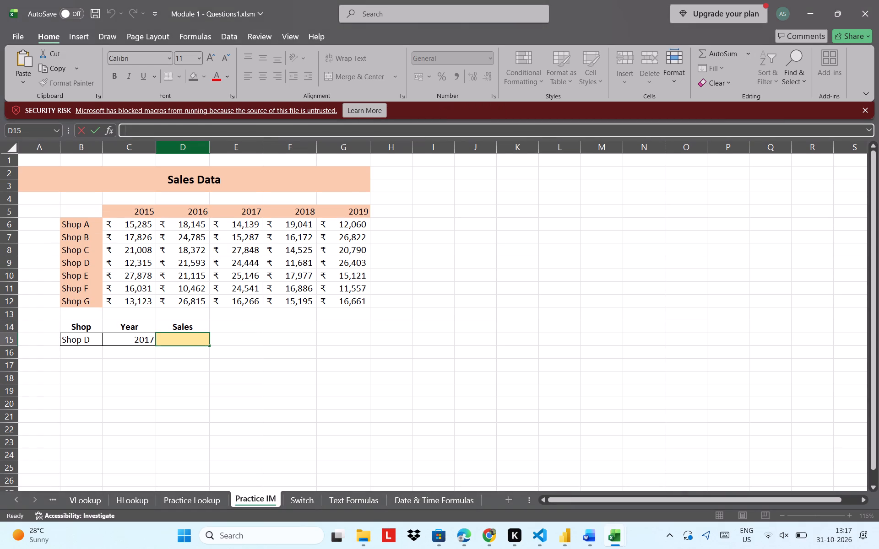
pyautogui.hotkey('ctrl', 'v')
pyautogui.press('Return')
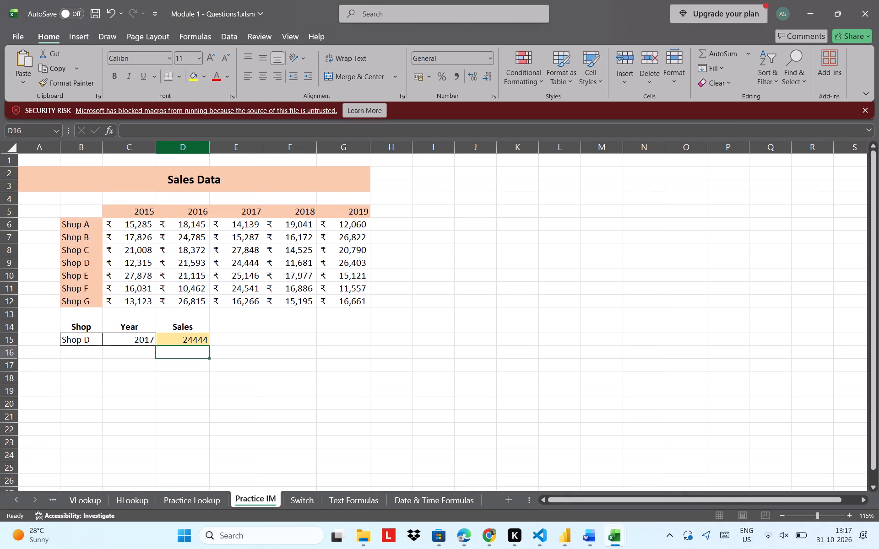
# Examine the customer sales data and the Quick Lookup Qty formula on the Practice Lookup sheet of Module 1 - Questions1.xlsm.
pyautogui.click(202, 496)
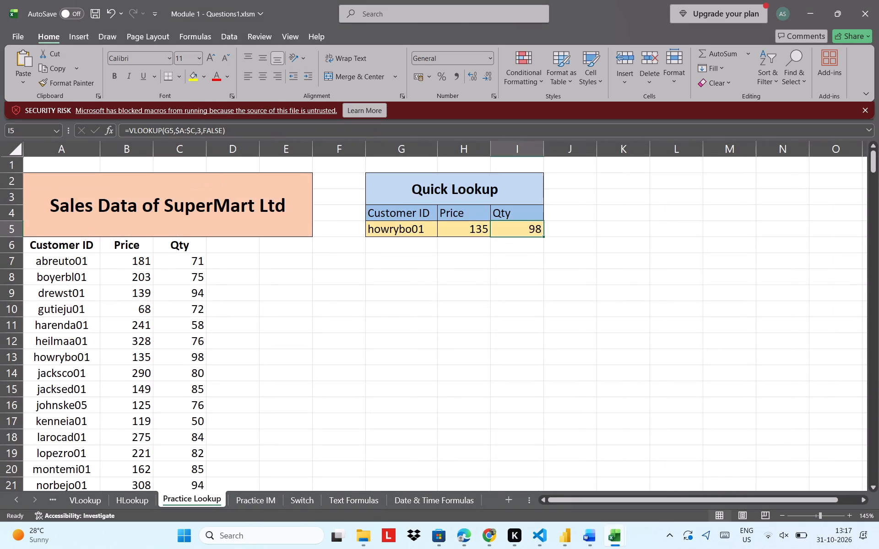
pyautogui.scroll(-8, 363, 366)
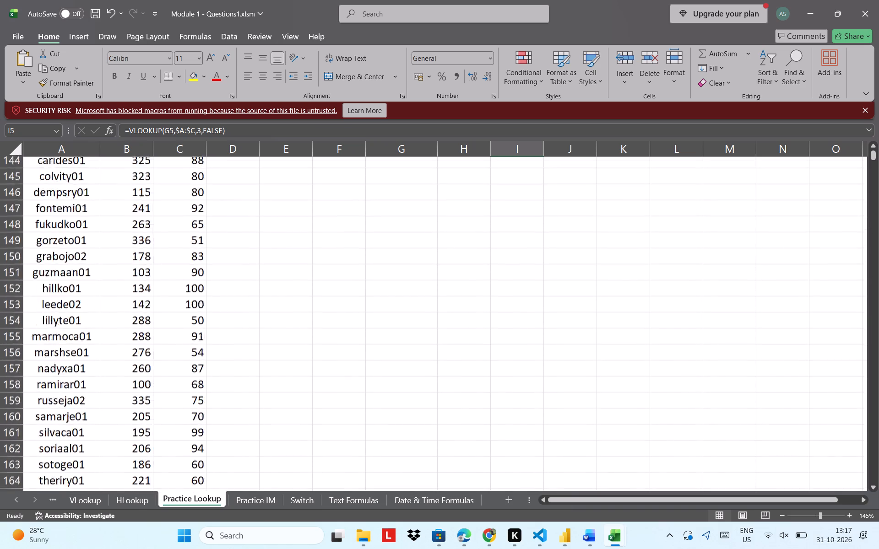
pyautogui.scroll(11, 363, 366)
pyautogui.scroll(20, 363, 366)
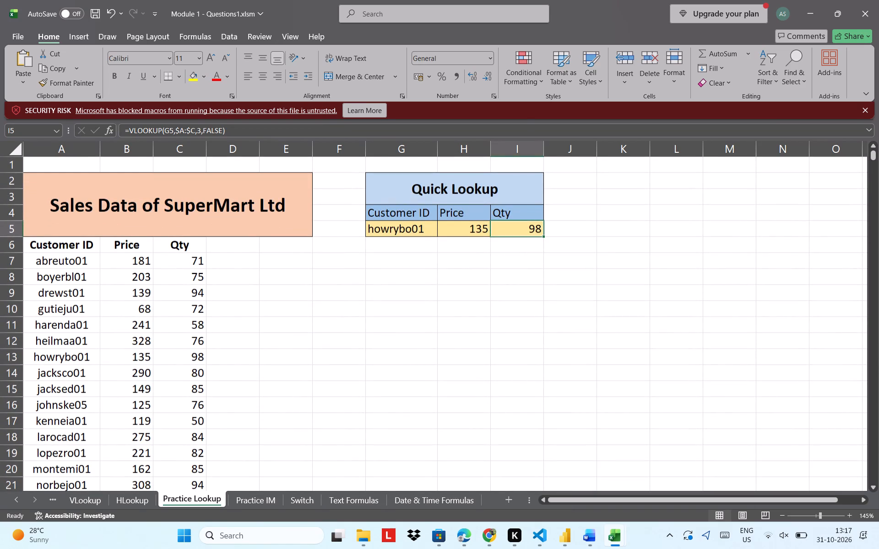
pyautogui.click(515, 232)
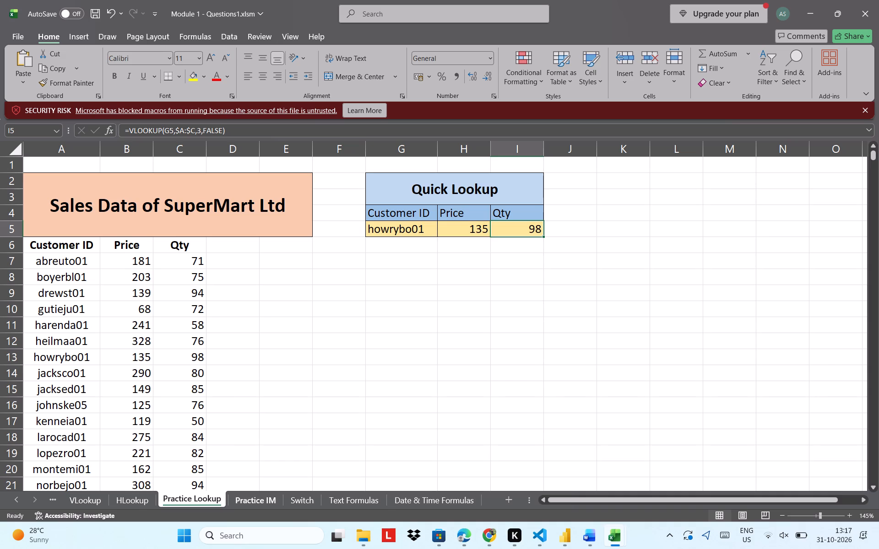
# Paste the copied INDEX-MATCH formula into Sales cell D15 on the Practice IM sheet of Module 1 - Questions.xlsm.
pyautogui.click(517, 487)
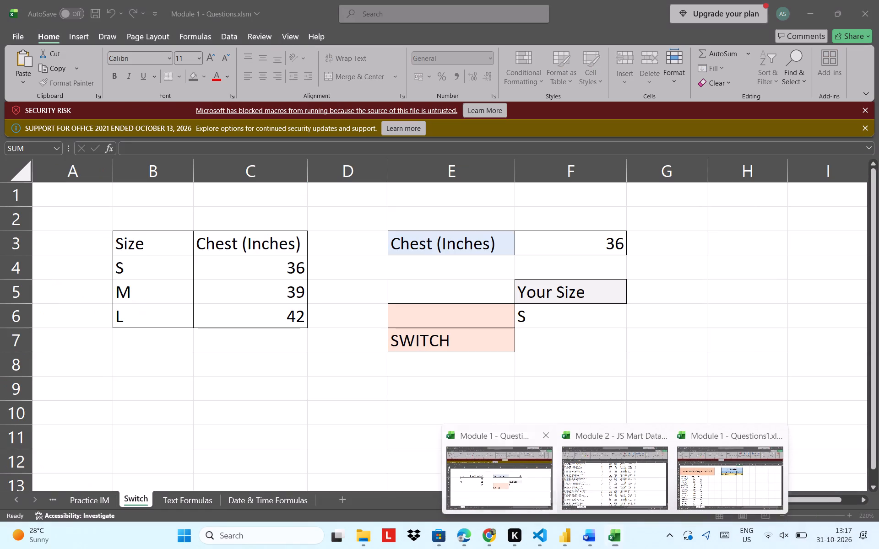
pyautogui.click(83, 497)
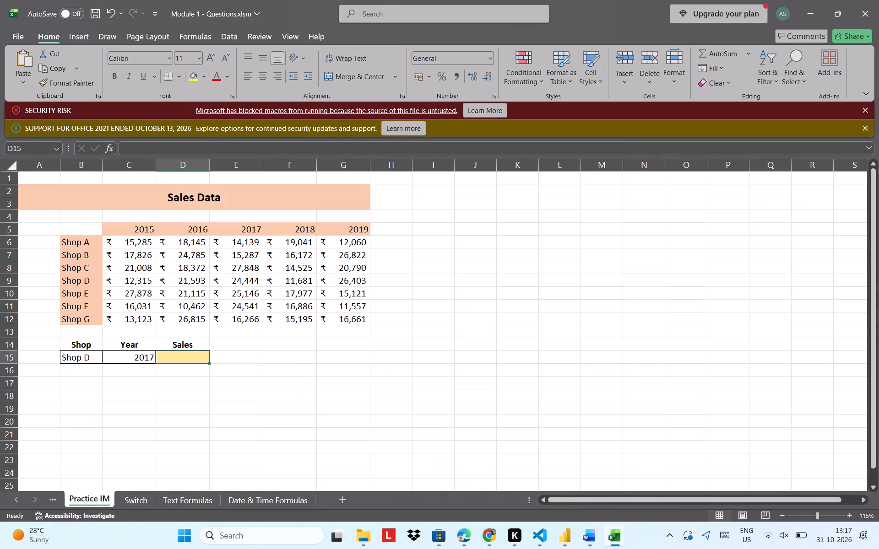
pyautogui.click(179, 358)
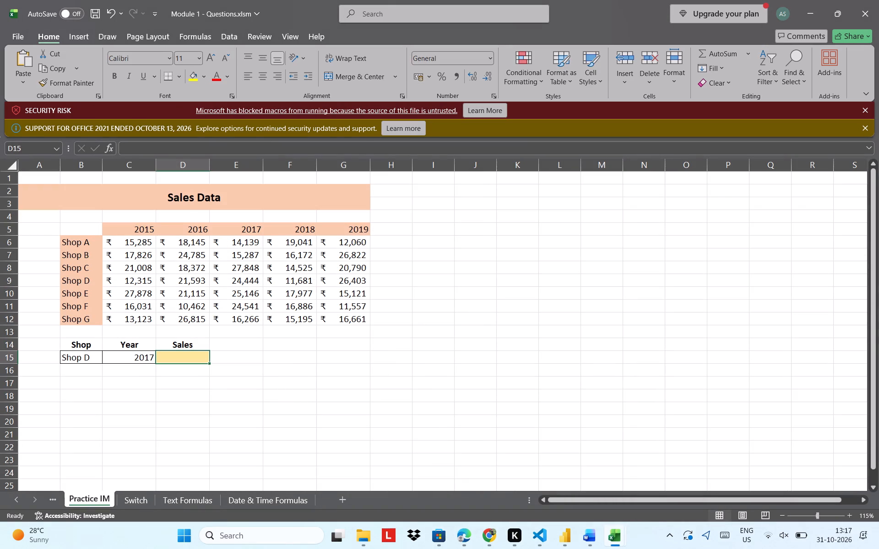
pyautogui.click(173, 153)
pyautogui.hotkey('ctrl', 'v')
pyautogui.press('Return')
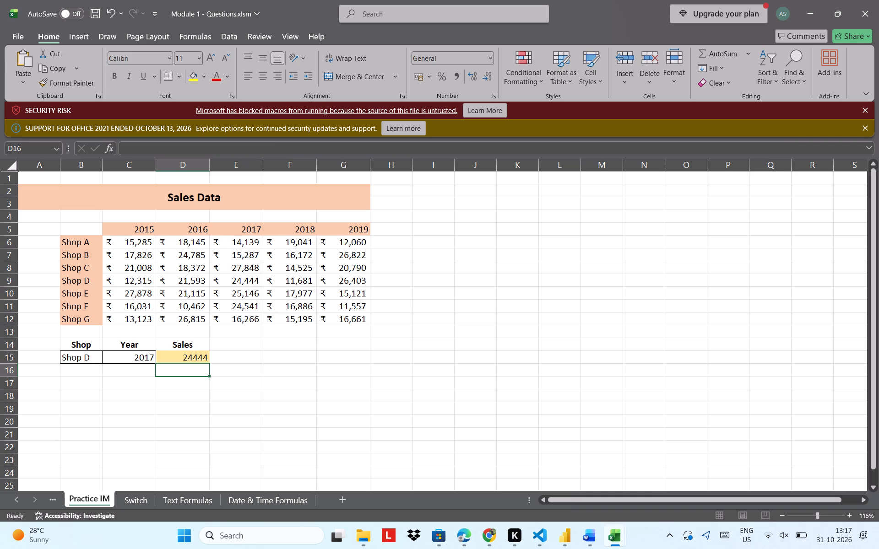
# Select Price cell H5 on Practice Lookup in Module 1 - Questions.xlsm and copy =VLOOKUP(G5,$A:$C,2,FALSE) from the same cell in Module 1 - Questions1.xlsm.
pyautogui.click(49, 503)
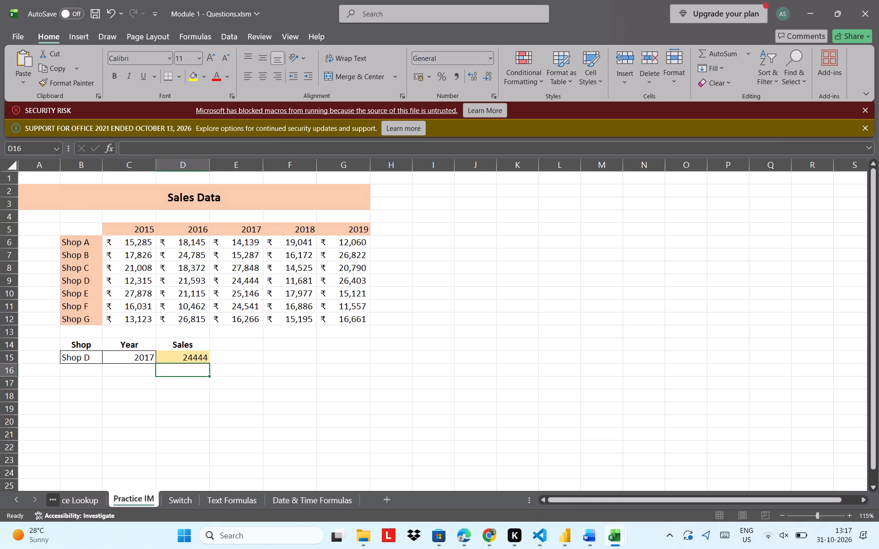
pyautogui.click(459, 248)
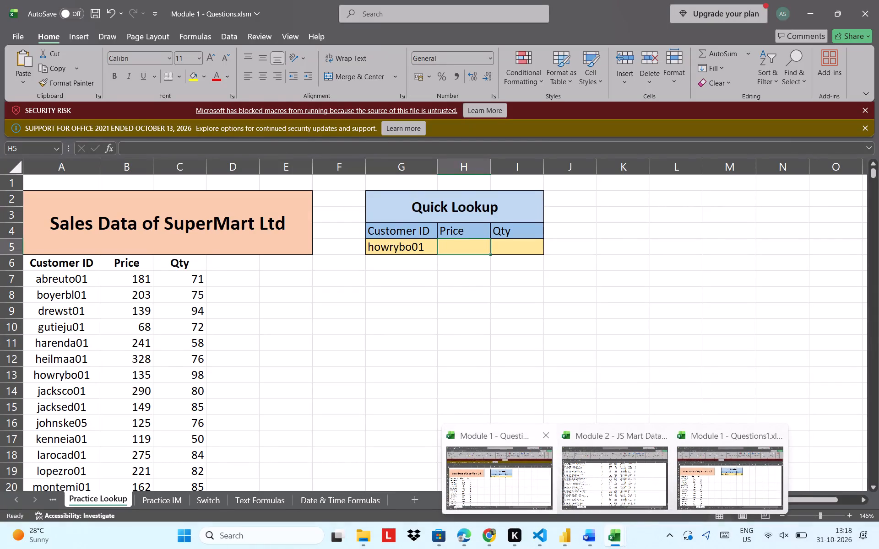
pyautogui.click(518, 485)
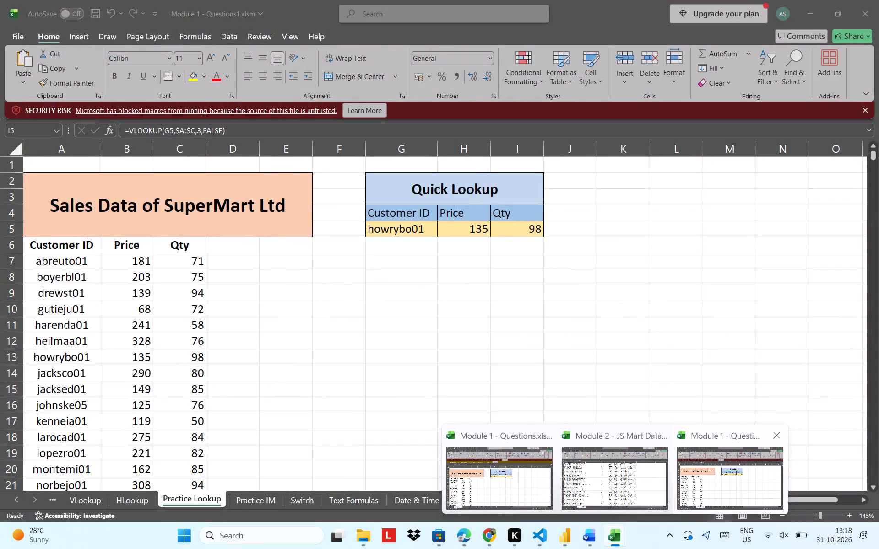
pyautogui.click(714, 475)
pyautogui.click(467, 224)
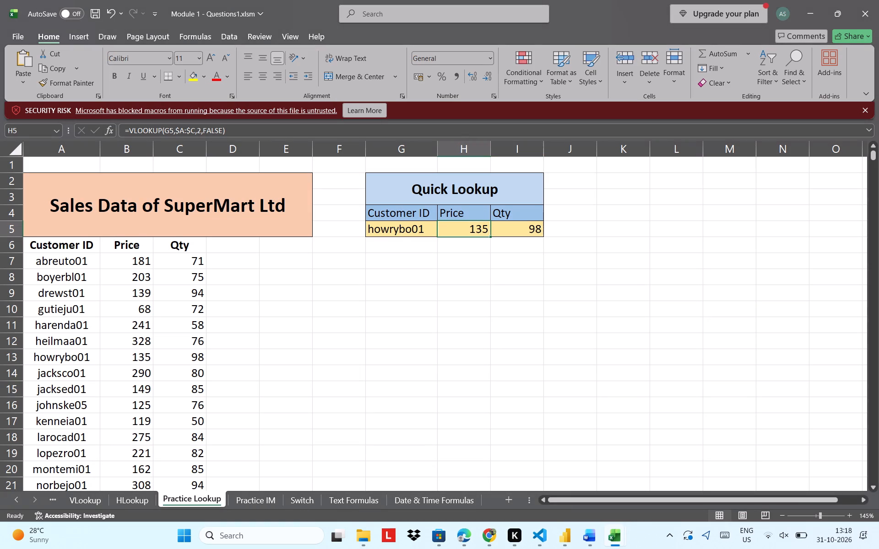
pyautogui.click(461, 228)
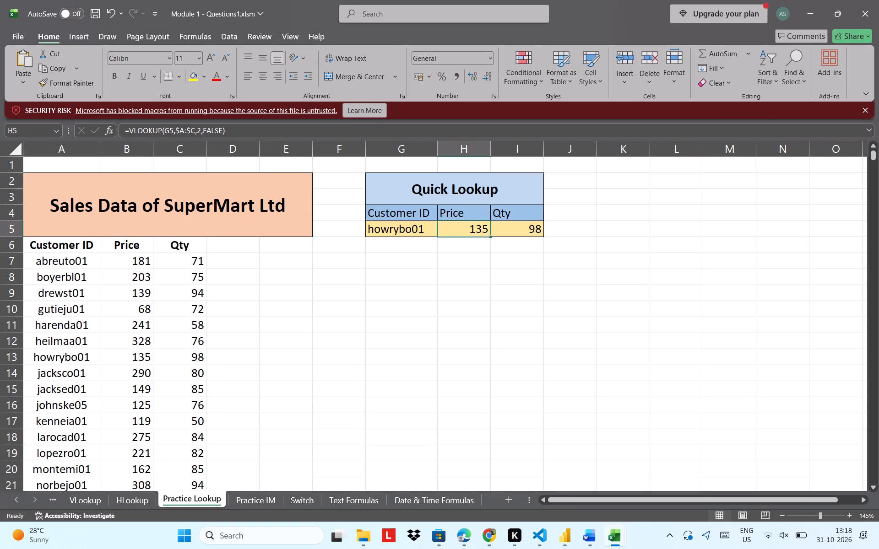
pyautogui.click(252, 124)
pyautogui.hotkey('ctrl', 'a')
pyautogui.hotkey('ctrl', 'c')
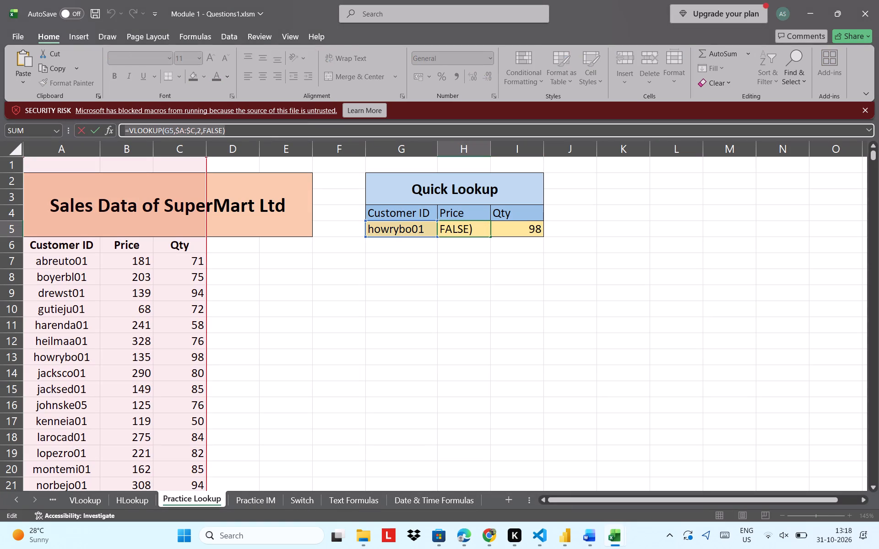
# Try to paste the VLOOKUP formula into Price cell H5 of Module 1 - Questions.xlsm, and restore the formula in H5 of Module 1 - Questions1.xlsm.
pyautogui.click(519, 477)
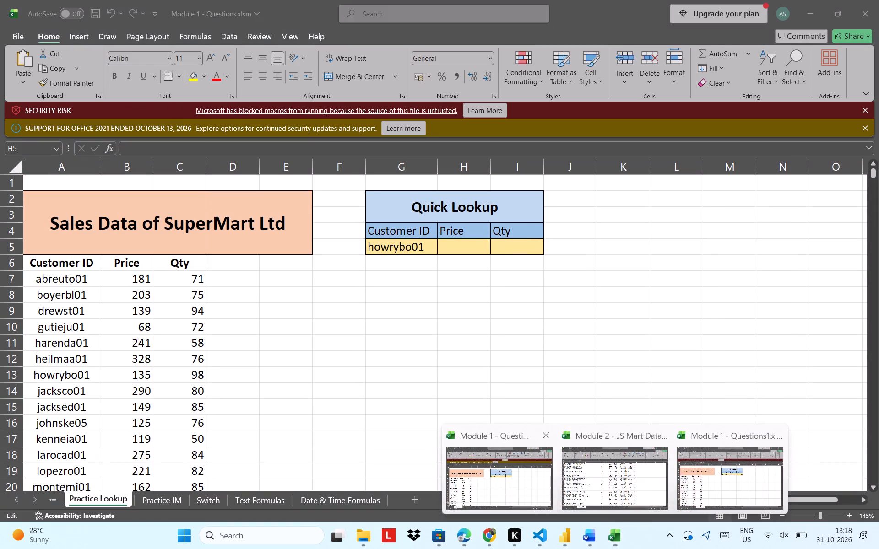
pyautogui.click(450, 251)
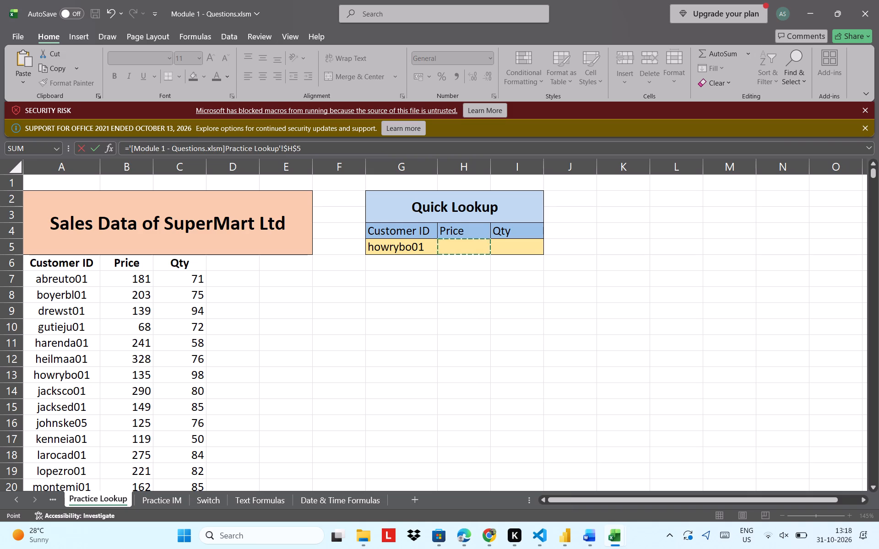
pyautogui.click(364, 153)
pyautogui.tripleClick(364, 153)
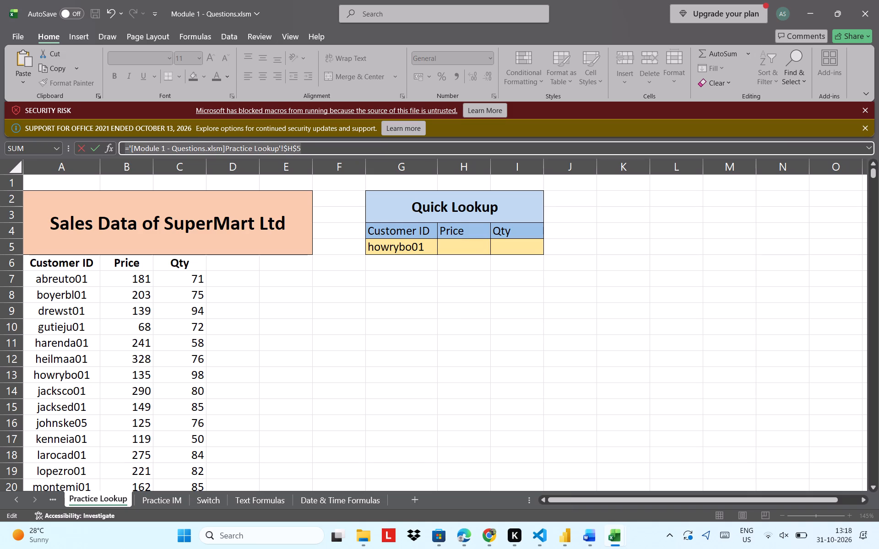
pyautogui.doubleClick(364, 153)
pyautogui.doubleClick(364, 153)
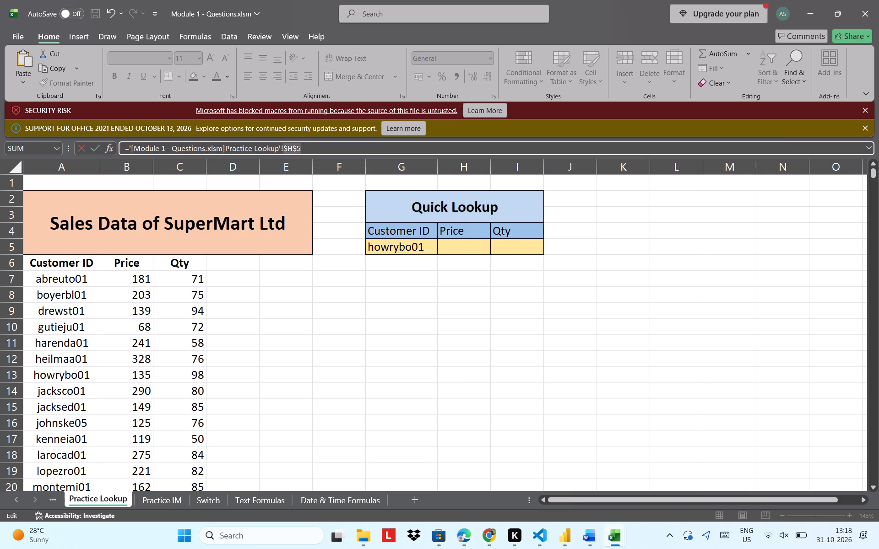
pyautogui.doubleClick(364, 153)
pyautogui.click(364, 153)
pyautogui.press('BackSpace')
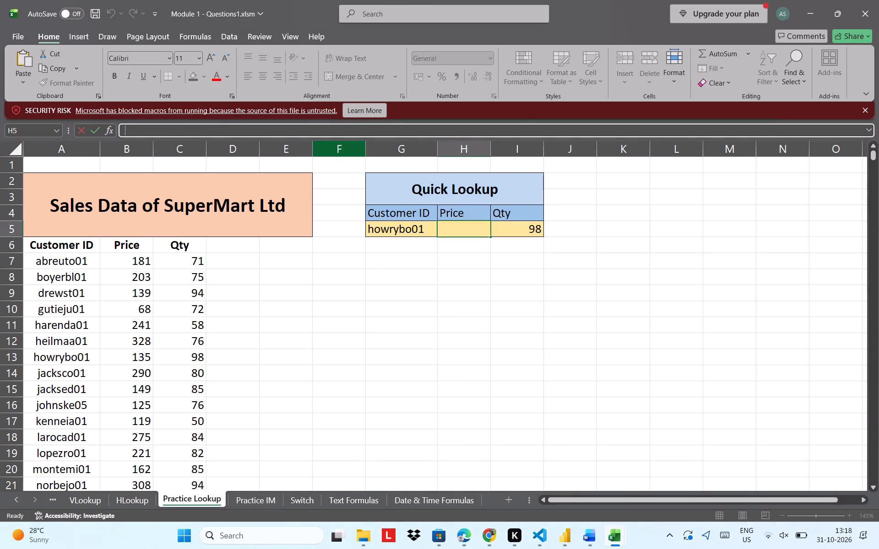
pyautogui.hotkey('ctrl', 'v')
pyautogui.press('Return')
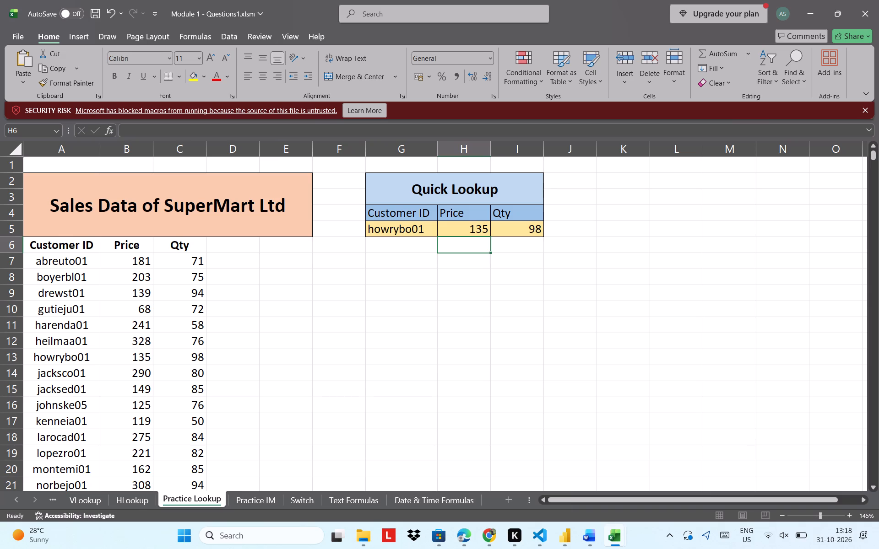
# Paste the copied formula =VLOOKUP(G5,$A:$C,2,FALSE) into Price cell H5 on the Practice Lookup sheet of Module 1 - Questions.xlsm.
pyautogui.click(536, 225)
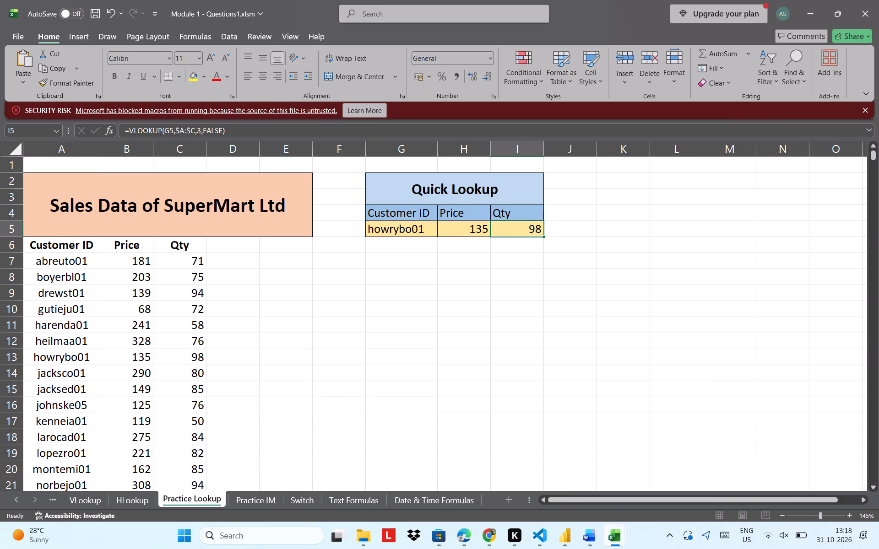
pyautogui.click(511, 496)
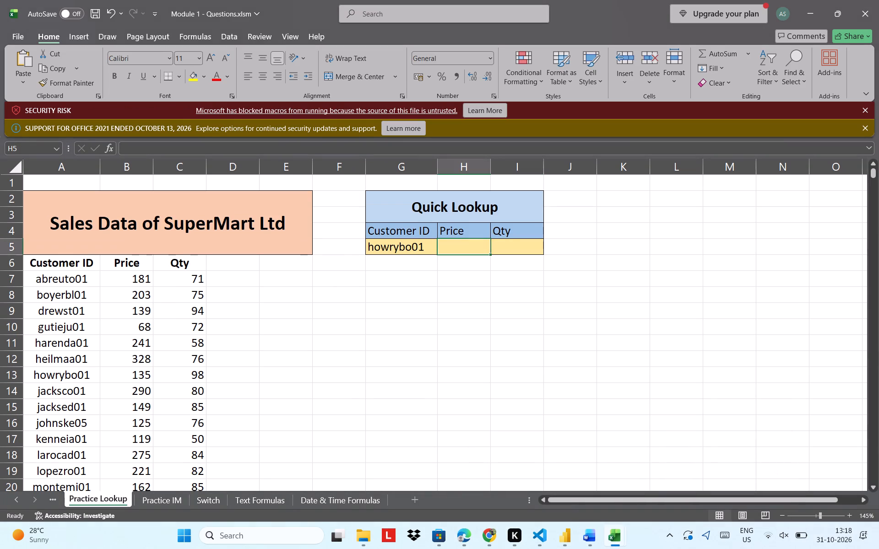
pyautogui.click(374, 152)
pyautogui.hotkey('ctrl', 'v')
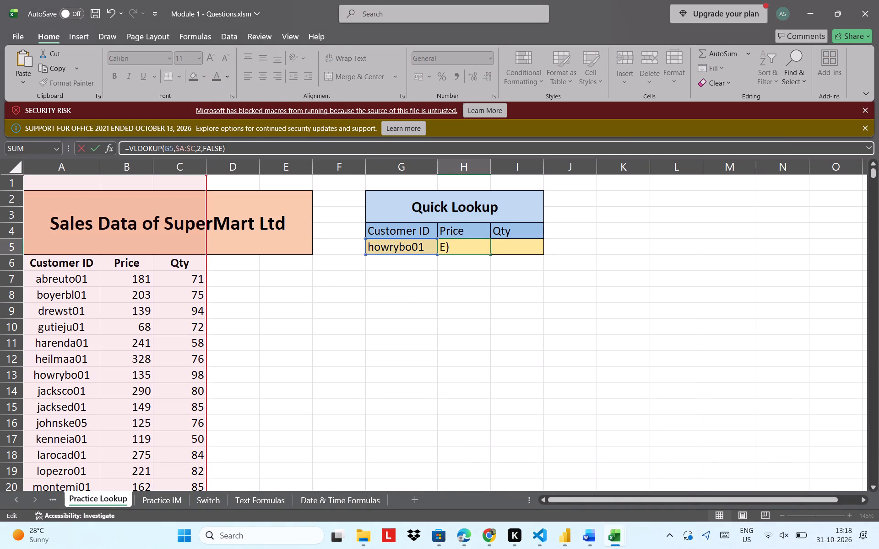
pyautogui.press('Return')
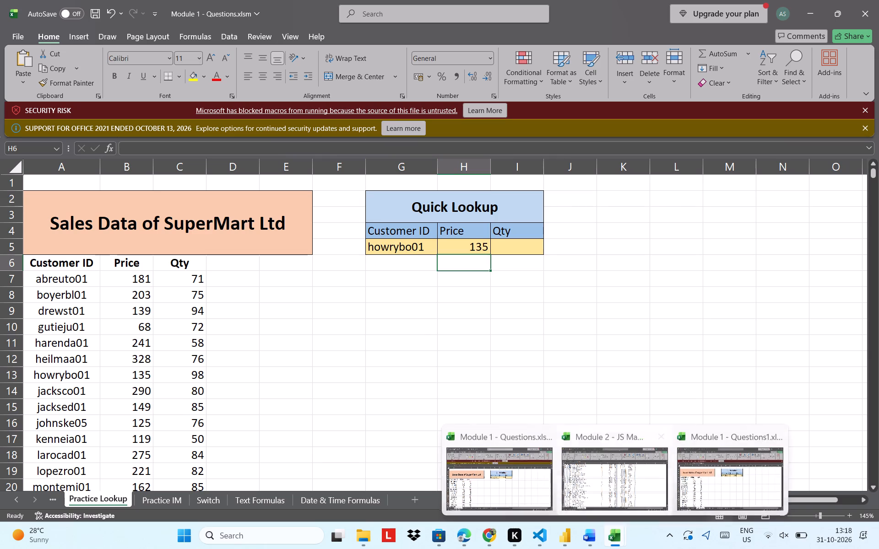
# Copy the formula =VLOOKUP(G5,$A:$C,3,FALSE) from Qty cell I5 on the Practice Lookup sheet of Module 1 - Questions1.xlsm.
pyautogui.click(715, 475)
pyautogui.click(518, 230)
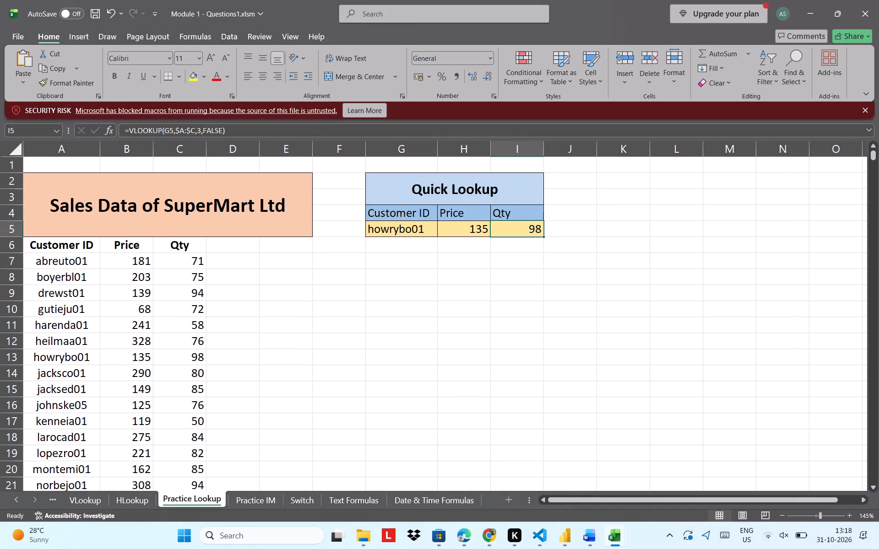
pyautogui.click(358, 131)
pyautogui.hotkey('ctrl', 'a')
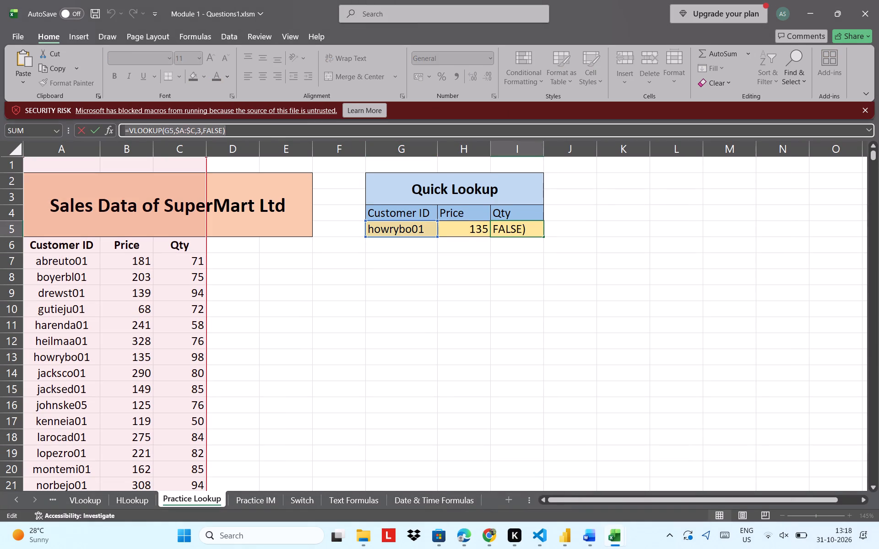
pyautogui.hotkey('ctrl', 'c')
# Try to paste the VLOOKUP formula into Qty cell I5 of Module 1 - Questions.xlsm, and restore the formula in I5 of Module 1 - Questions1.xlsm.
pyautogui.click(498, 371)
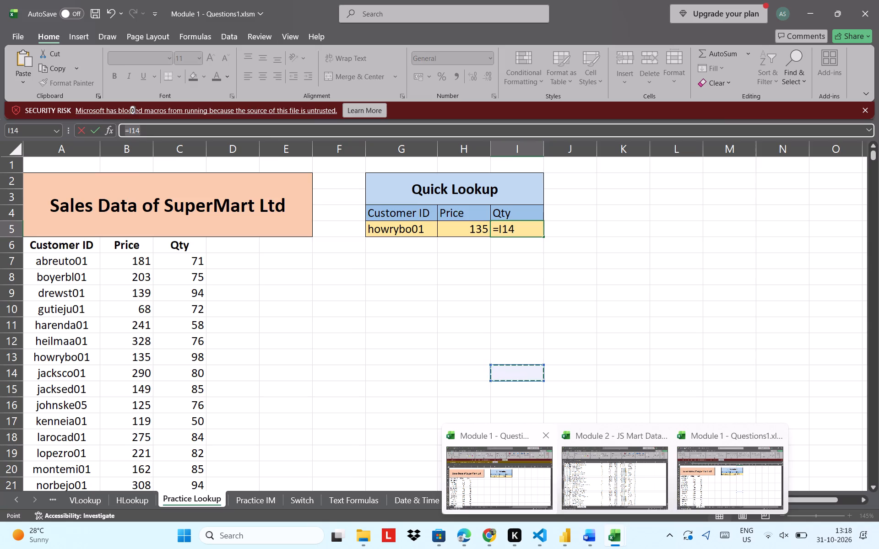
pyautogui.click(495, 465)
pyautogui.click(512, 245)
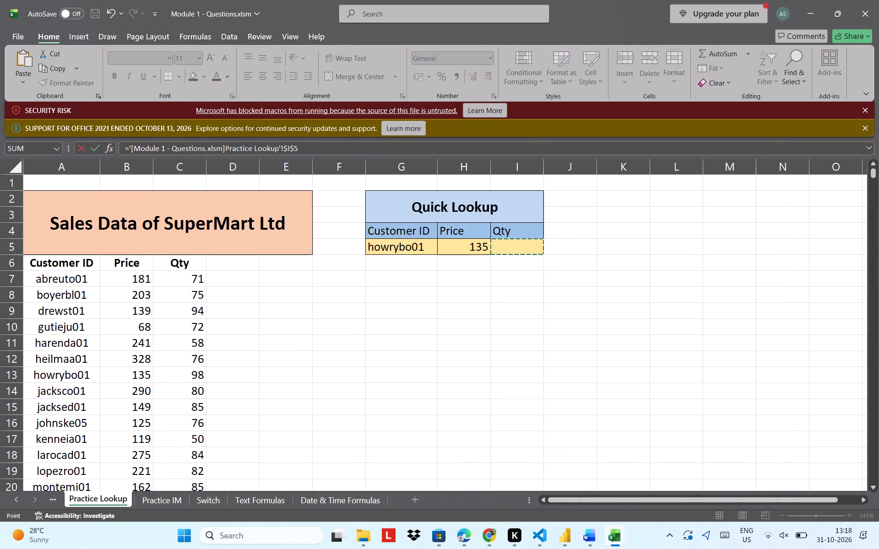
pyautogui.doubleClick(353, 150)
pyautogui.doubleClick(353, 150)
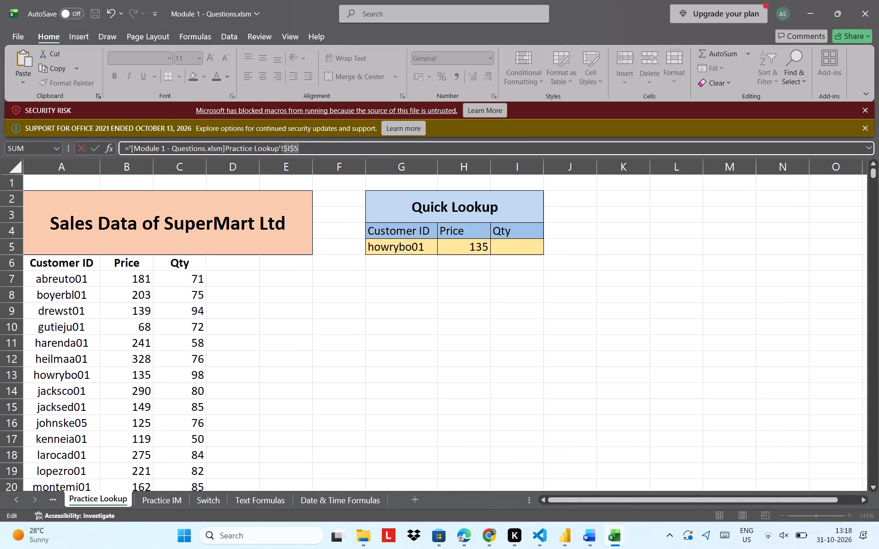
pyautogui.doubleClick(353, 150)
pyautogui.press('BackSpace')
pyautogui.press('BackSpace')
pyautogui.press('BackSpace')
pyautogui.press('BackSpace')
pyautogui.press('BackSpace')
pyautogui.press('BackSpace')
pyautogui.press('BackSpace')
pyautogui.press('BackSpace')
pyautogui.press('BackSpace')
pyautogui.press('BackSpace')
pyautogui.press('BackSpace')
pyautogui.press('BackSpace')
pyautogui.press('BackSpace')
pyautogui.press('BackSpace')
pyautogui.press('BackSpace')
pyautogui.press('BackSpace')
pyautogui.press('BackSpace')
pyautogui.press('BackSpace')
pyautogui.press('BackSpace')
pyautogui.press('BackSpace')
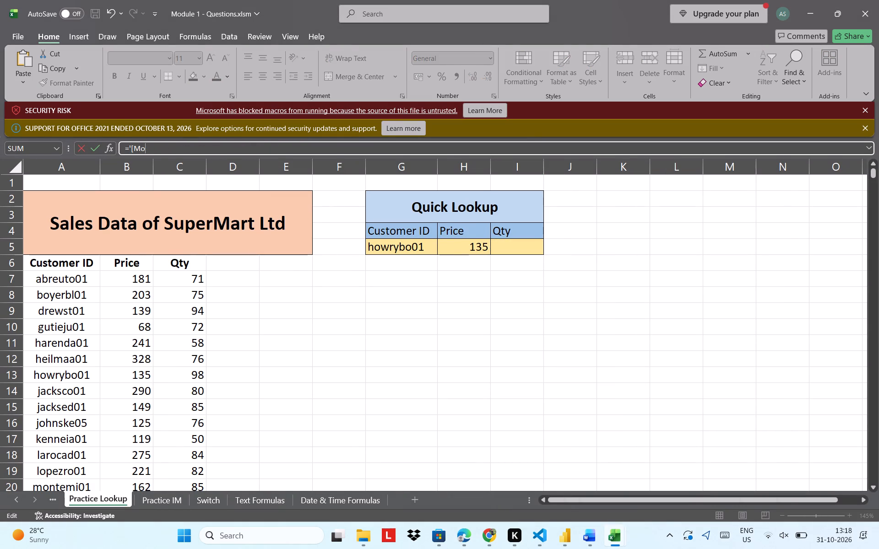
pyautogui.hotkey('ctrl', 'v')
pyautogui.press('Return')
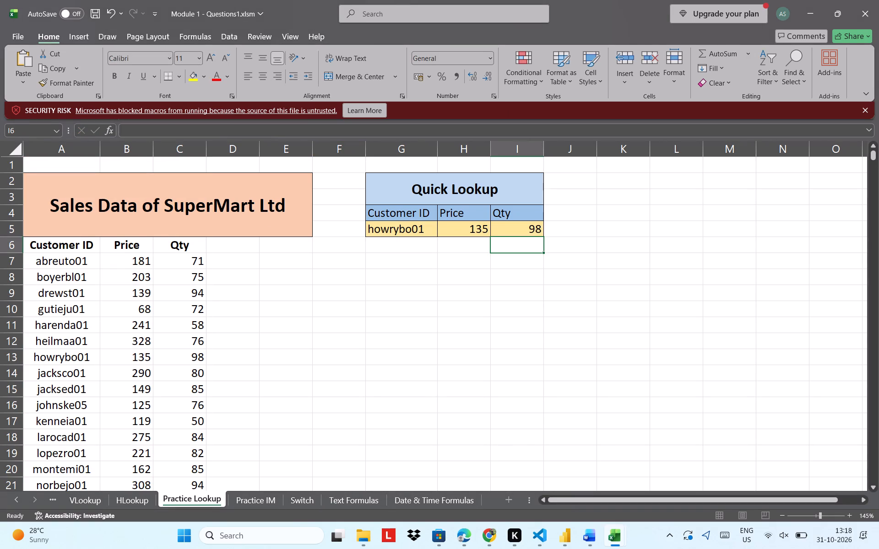
# Paste the copied formula =VLOOKUP(G5,$A:$C,3,FALSE) into Qty cell I5 on the Practice Lookup sheet of Module 1 - Questions.xlsm.
pyautogui.click(139, 491)
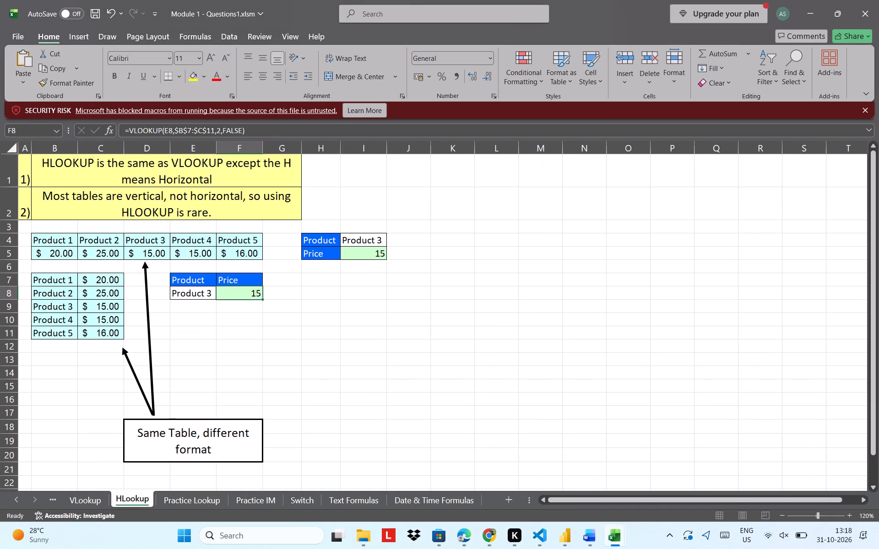
pyautogui.scroll(1, 310, 272)
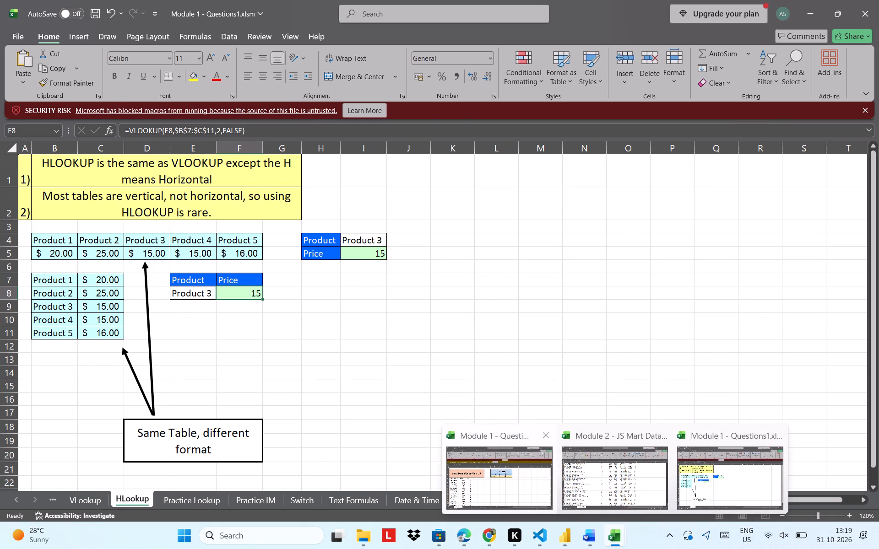
pyautogui.click(507, 500)
pyautogui.click(505, 243)
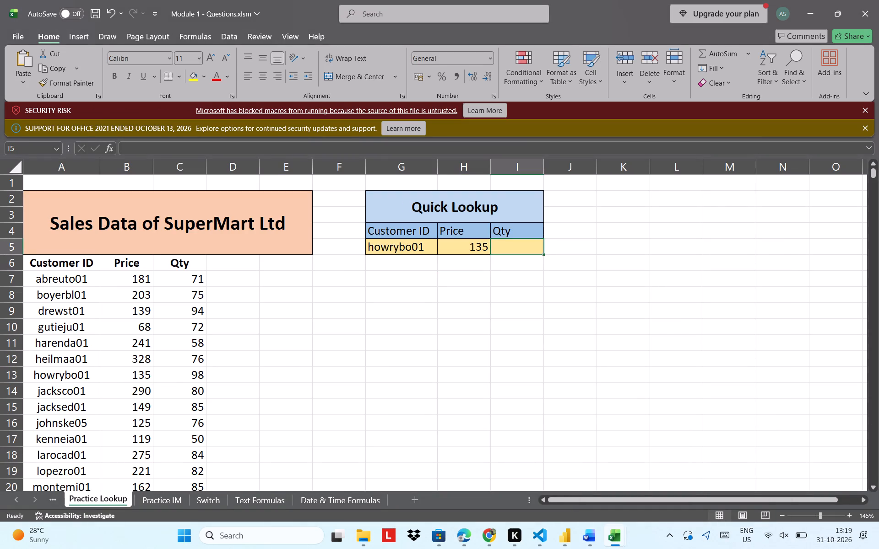
pyautogui.click(350, 148)
pyautogui.hotkey('ctrl', 'v')
pyautogui.press('Return')
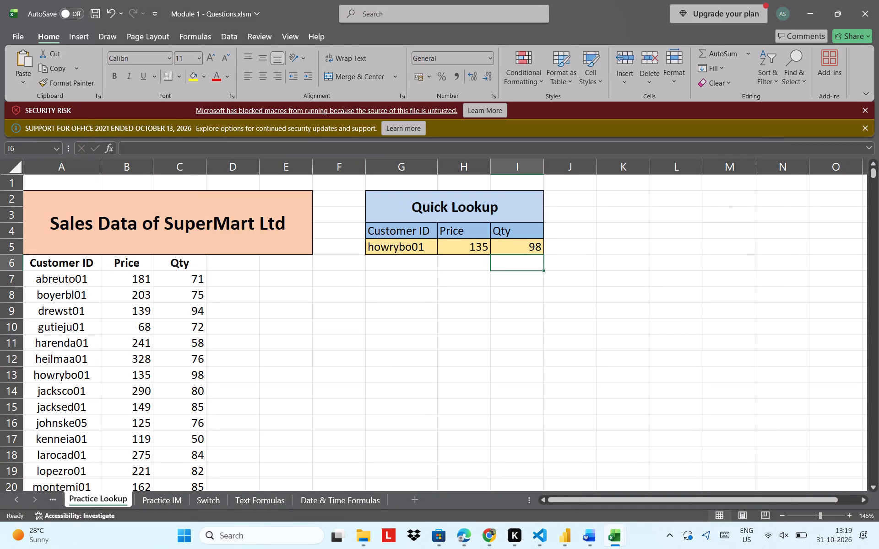
# Go to the Logical Operators sheet of Module 1 - Questions.xlsm and select the first Total Marks cell, H10.
pyautogui.click(55, 493)
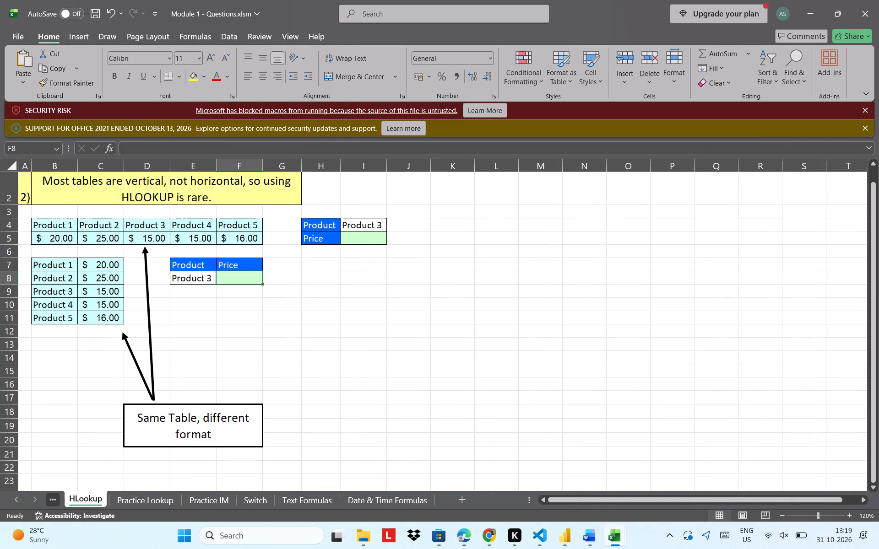
pyautogui.click(254, 280)
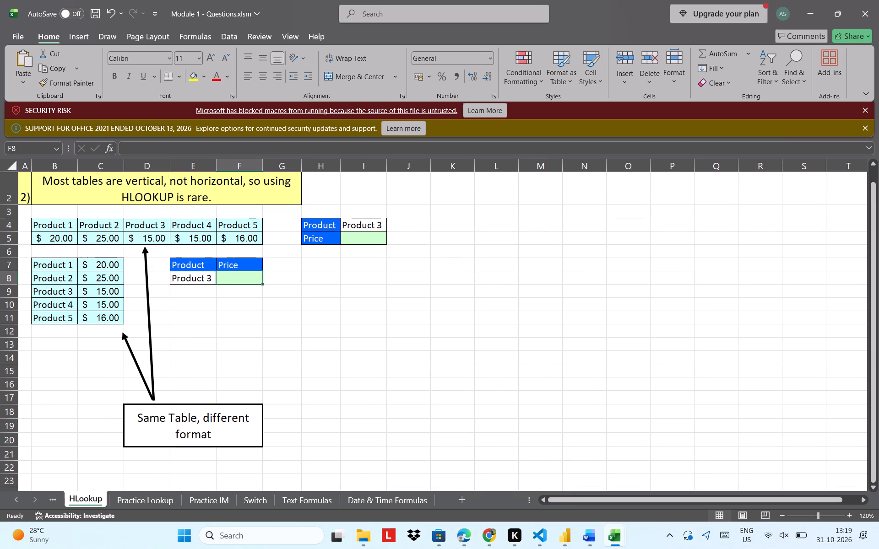
pyautogui.click(54, 499)
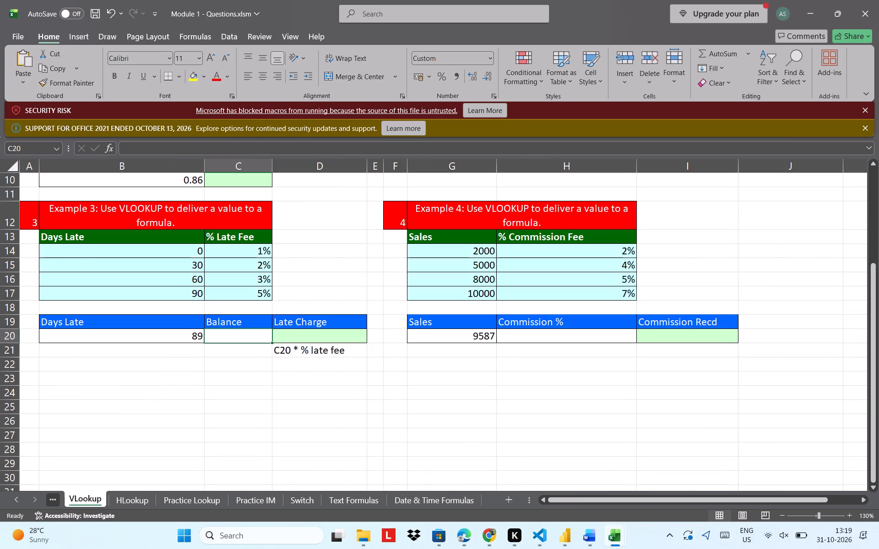
pyautogui.click(54, 499)
pyautogui.click(54, 499)
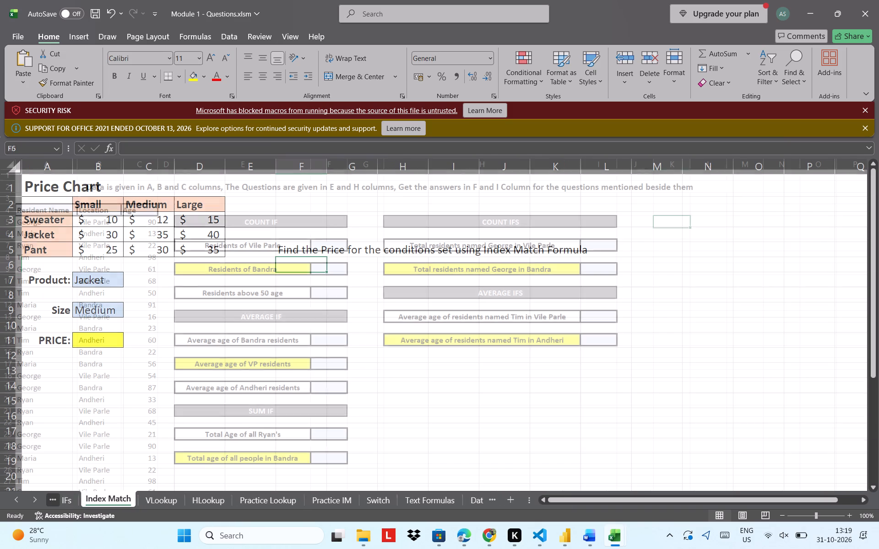
pyautogui.click(54, 499)
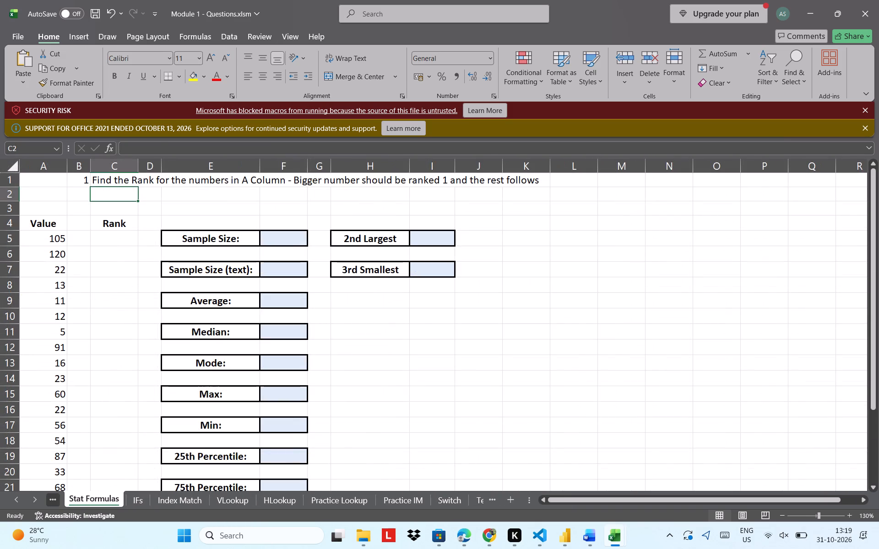
pyautogui.click(54, 499)
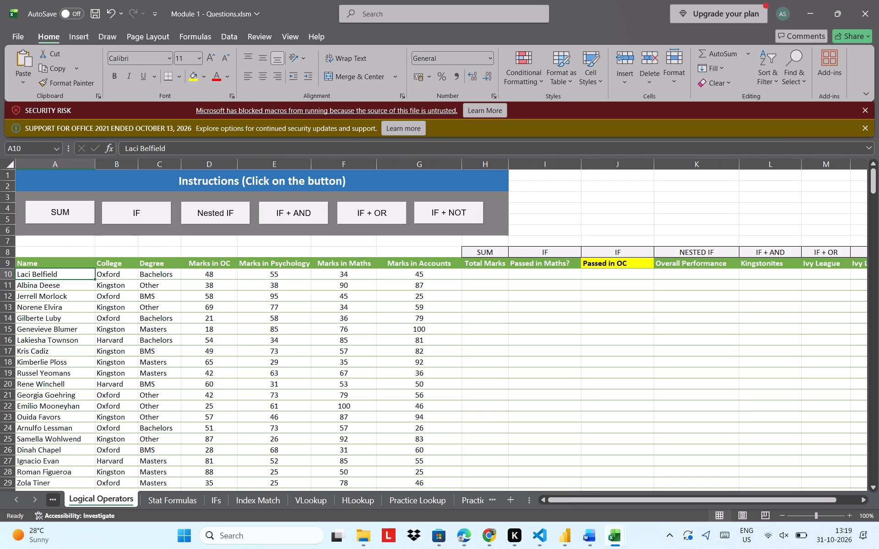
pyautogui.click(488, 267)
pyautogui.click(484, 274)
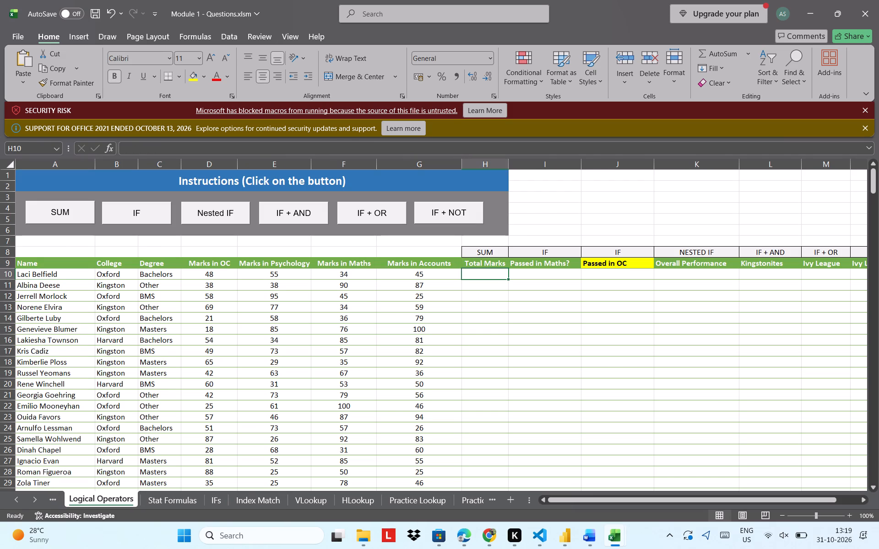
# Examine the Total Marks formula in cell H10 on the Logical Operators sheet of Module 1 - Questions1.xlsm.
pyautogui.click(723, 489)
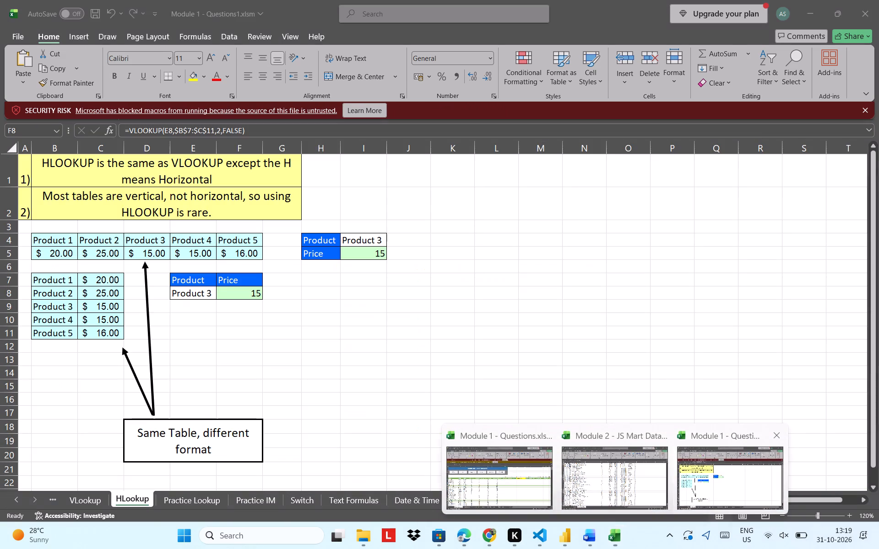
pyautogui.tripleClick(50, 498)
pyautogui.doubleClick(50, 498)
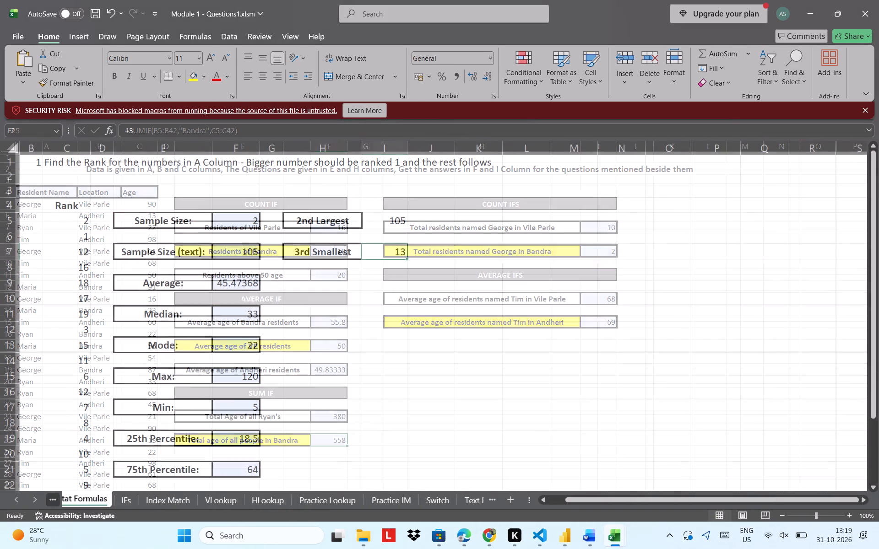
pyautogui.click(50, 498)
pyautogui.click(50, 498)
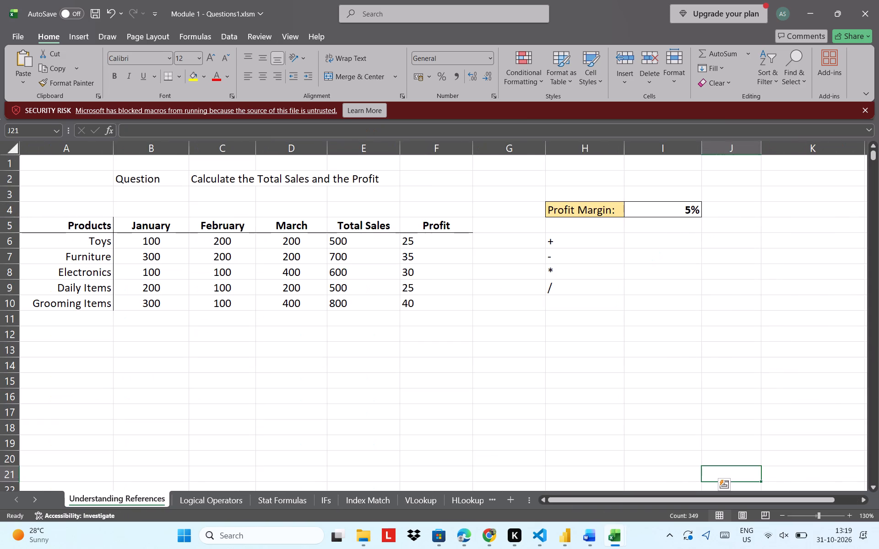
pyautogui.click(50, 498)
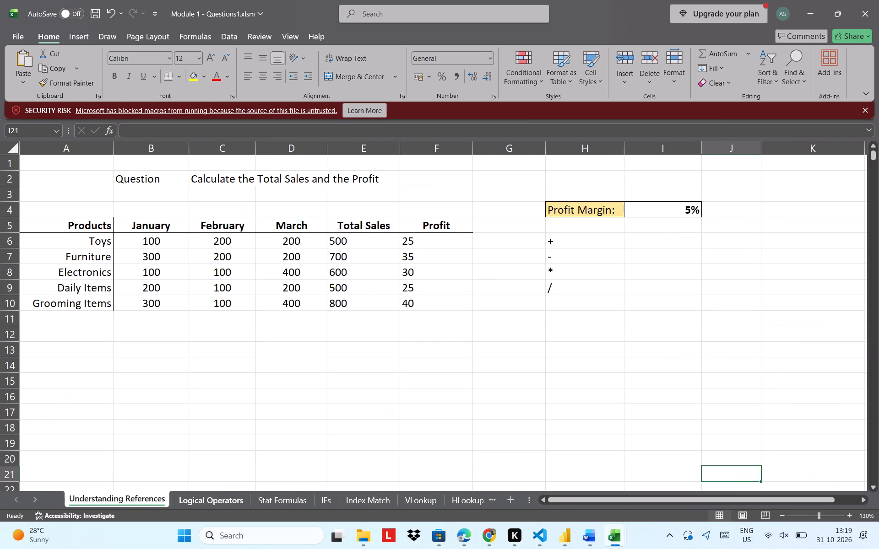
pyautogui.click(217, 500)
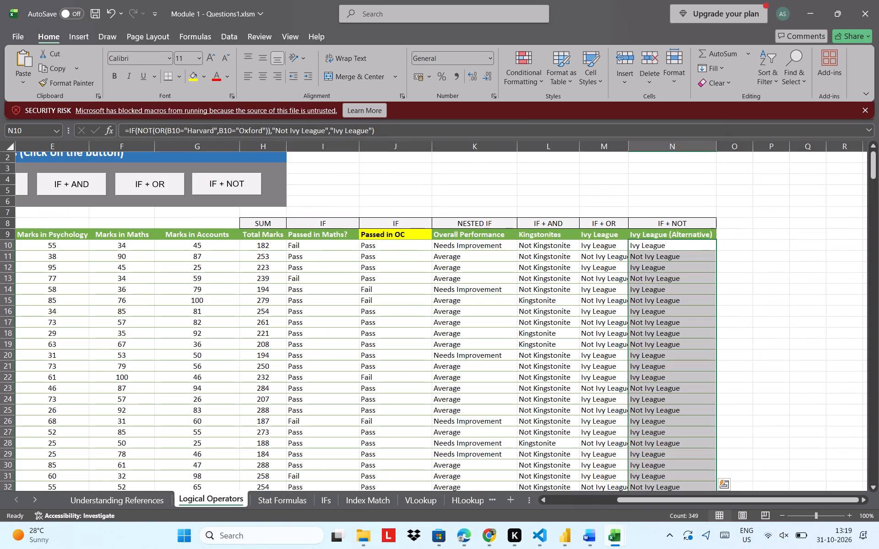
pyautogui.scroll(1, 514, 240)
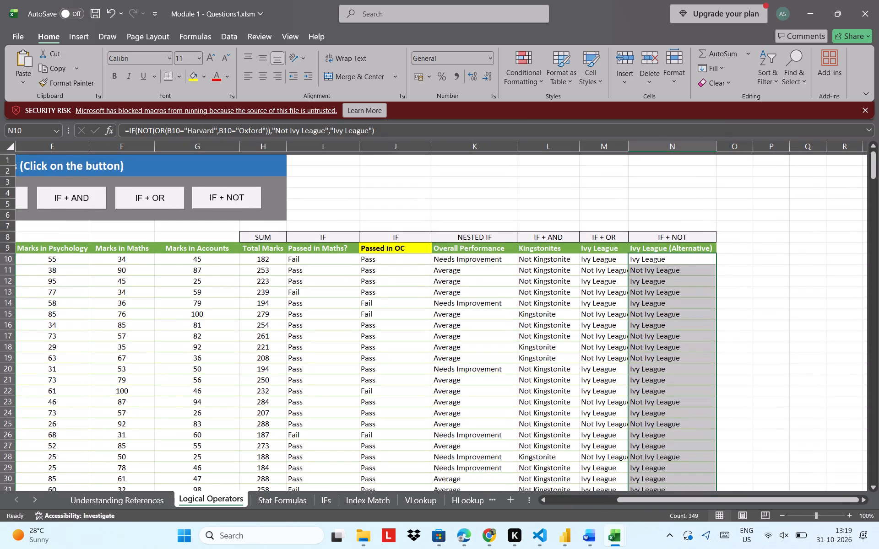
pyautogui.scroll(1, 514, 240)
pyautogui.click(270, 250)
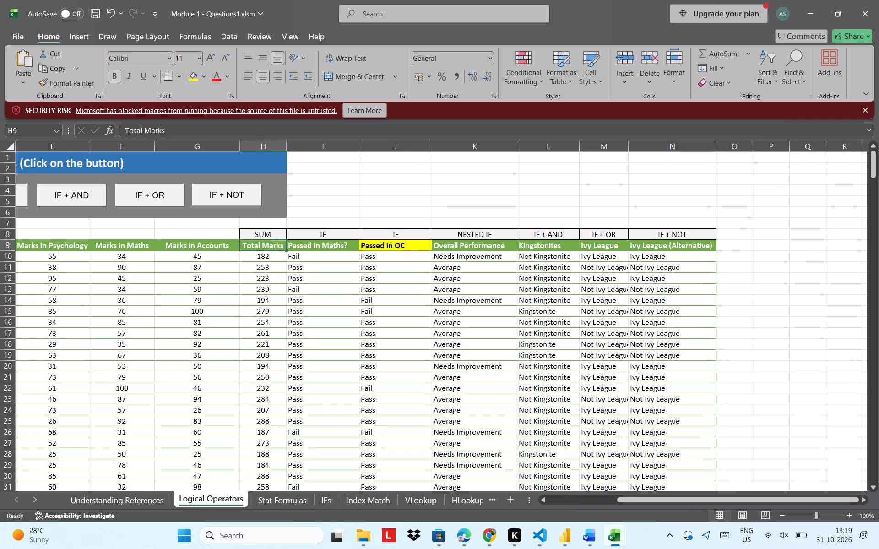
pyautogui.click(270, 262)
pyautogui.click(268, 257)
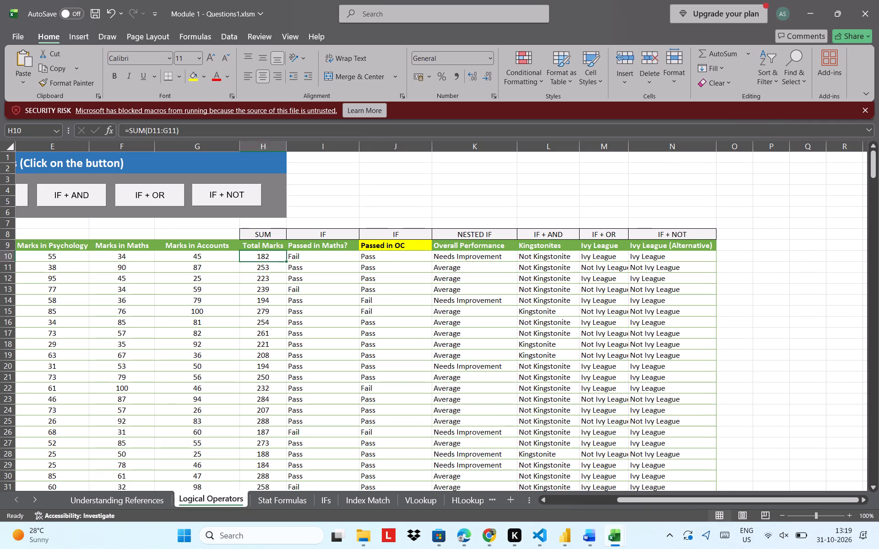
pyautogui.hscroll(3, 268, 257)
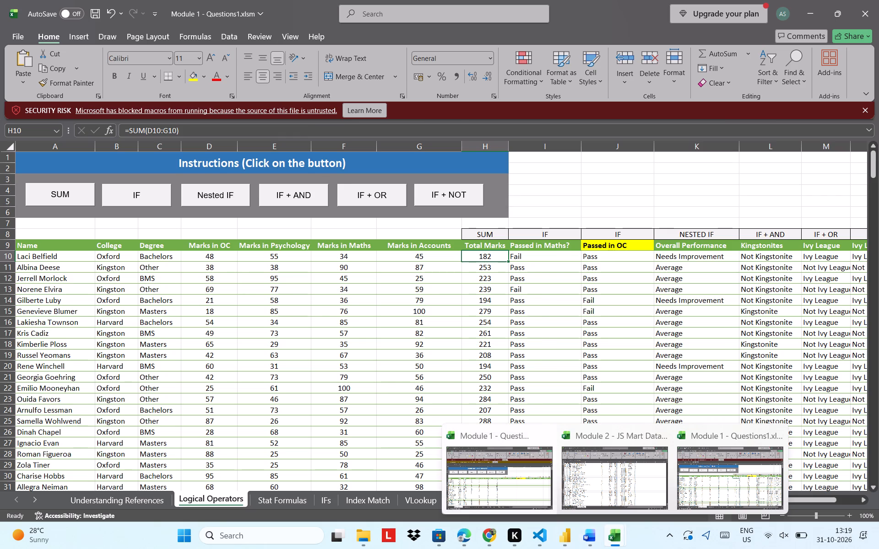
# Enter =Sum(D10:G10) in Total Marks cell H10 on the Logical Operators sheet of Module 1 - Questions.xlsm.
pyautogui.click(529, 489)
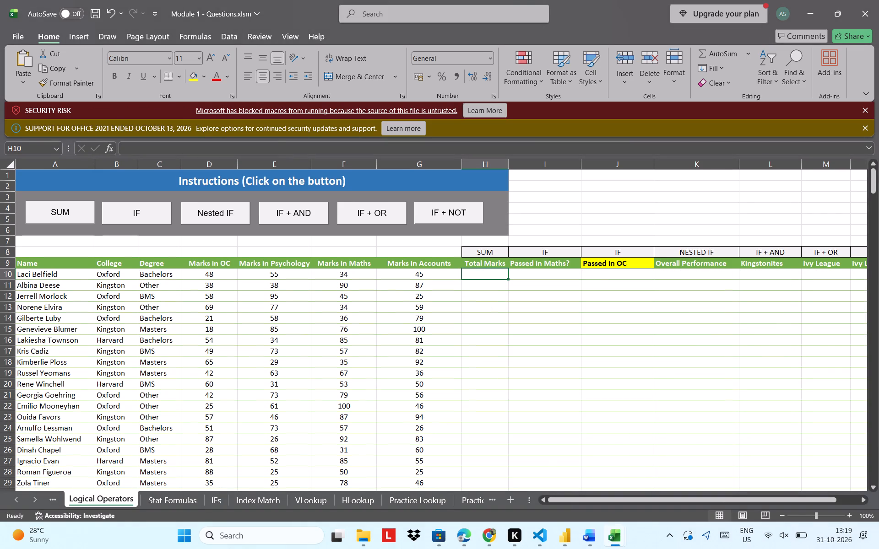
pyautogui.write('=Sum')
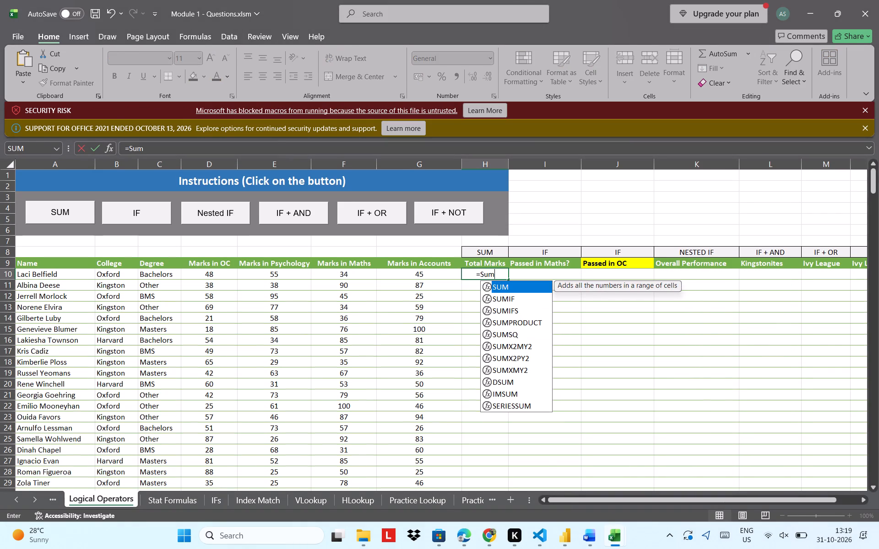
pyautogui.hotkey('shift', '(')
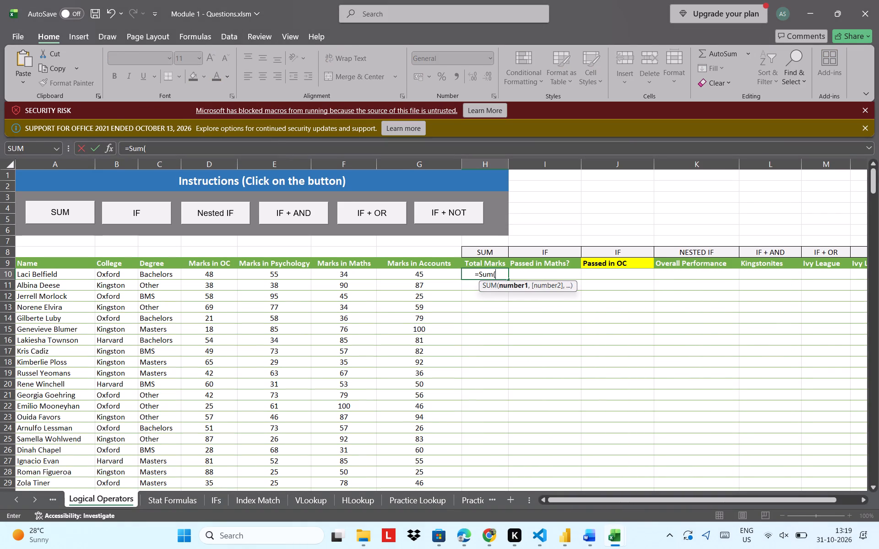
pyautogui.write('D10')
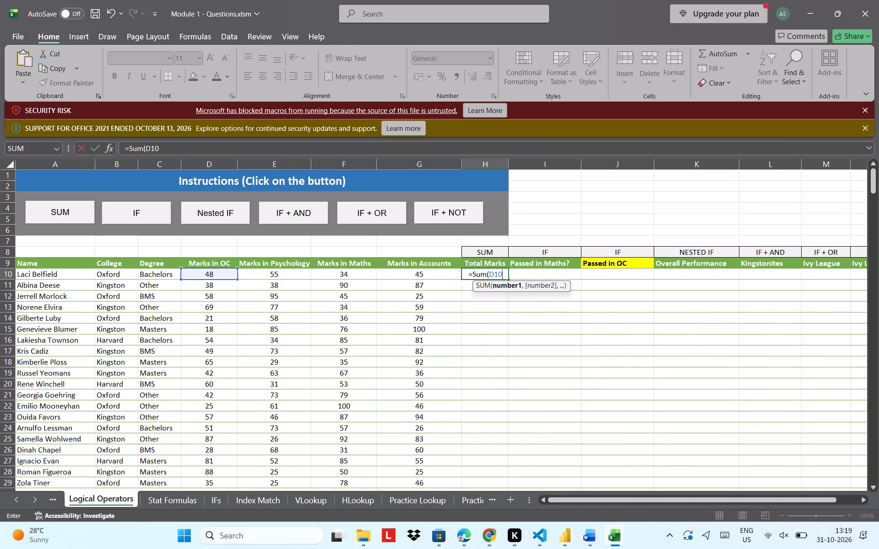
pyautogui.hotkey('shift', ':')
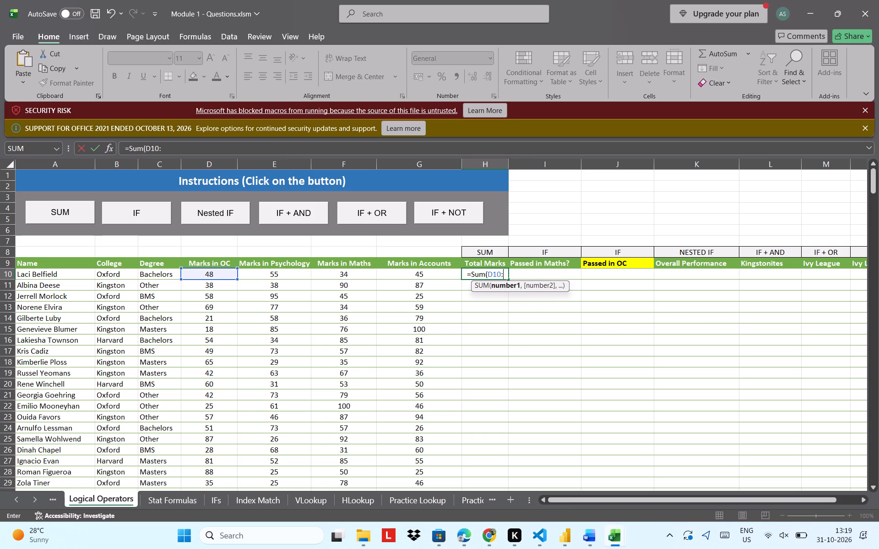
pyautogui.write('G10')
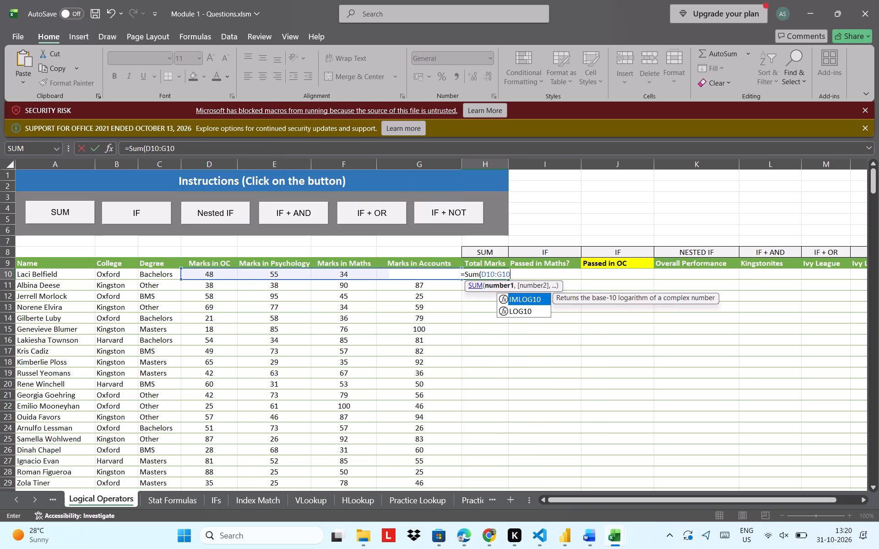
pyautogui.hotkey('shift', ')')
pyautogui.press('Return')
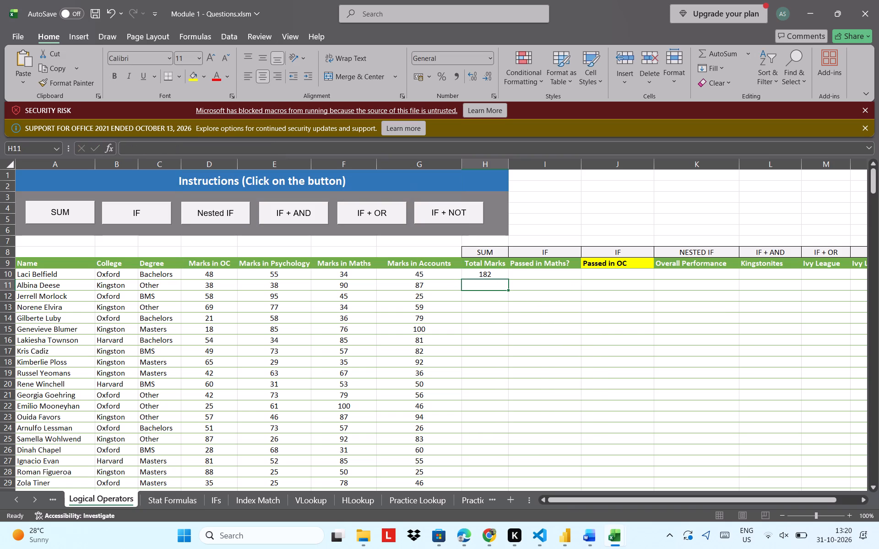
# Fill the Total Marks formula from H10 down the whole column on the Logical Operators sheet.
pyautogui.click(494, 274)
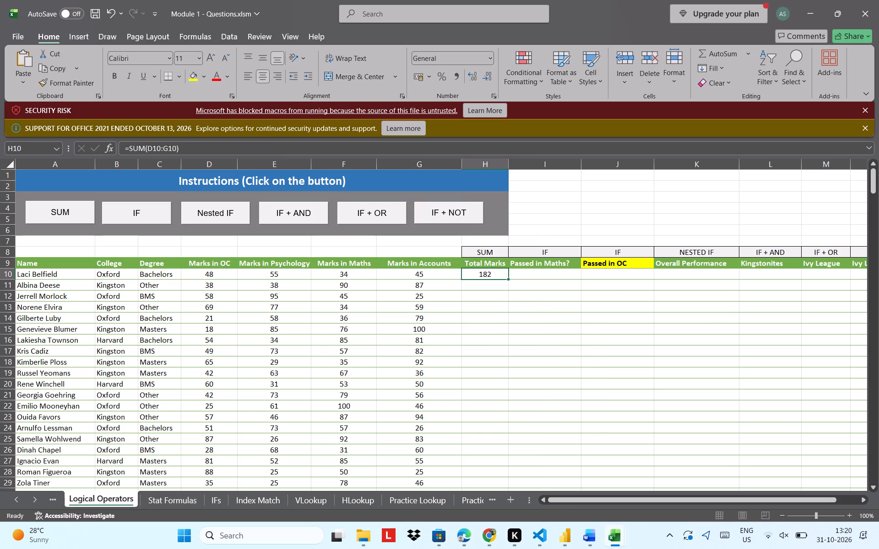
pyautogui.tripleClick(507, 280)
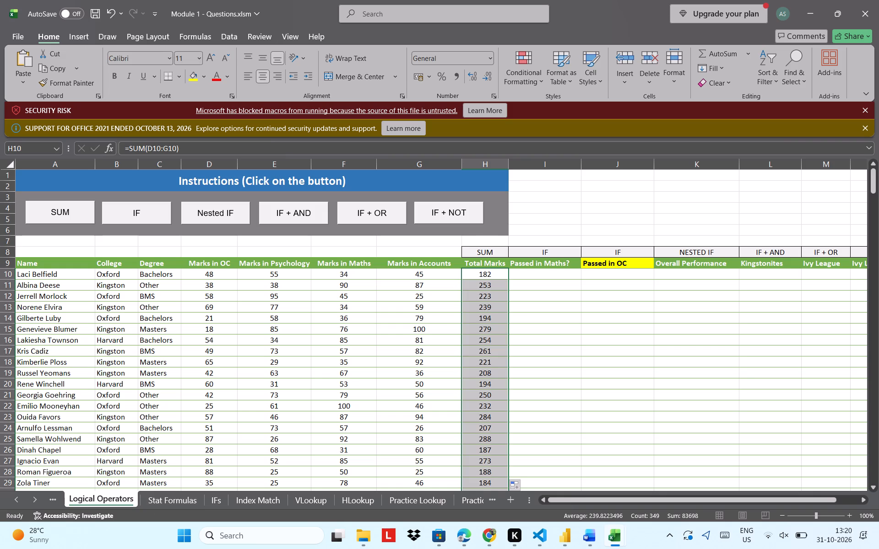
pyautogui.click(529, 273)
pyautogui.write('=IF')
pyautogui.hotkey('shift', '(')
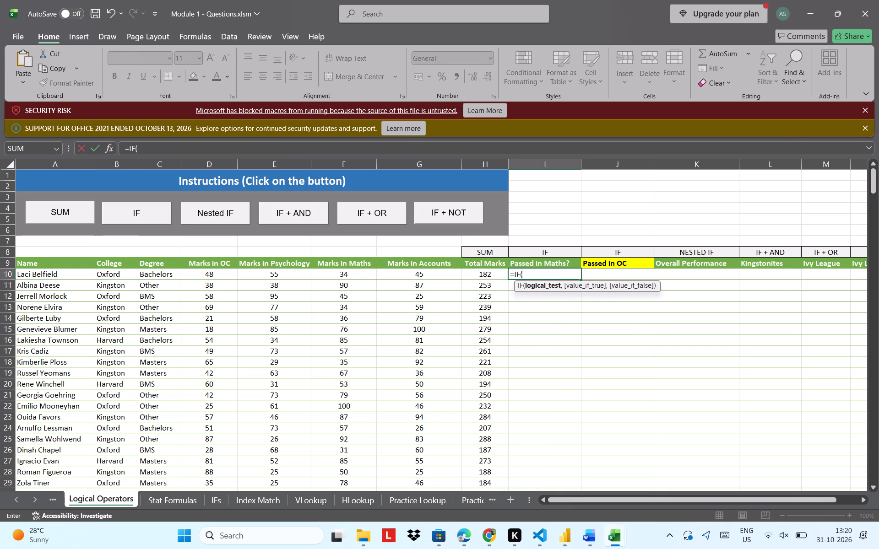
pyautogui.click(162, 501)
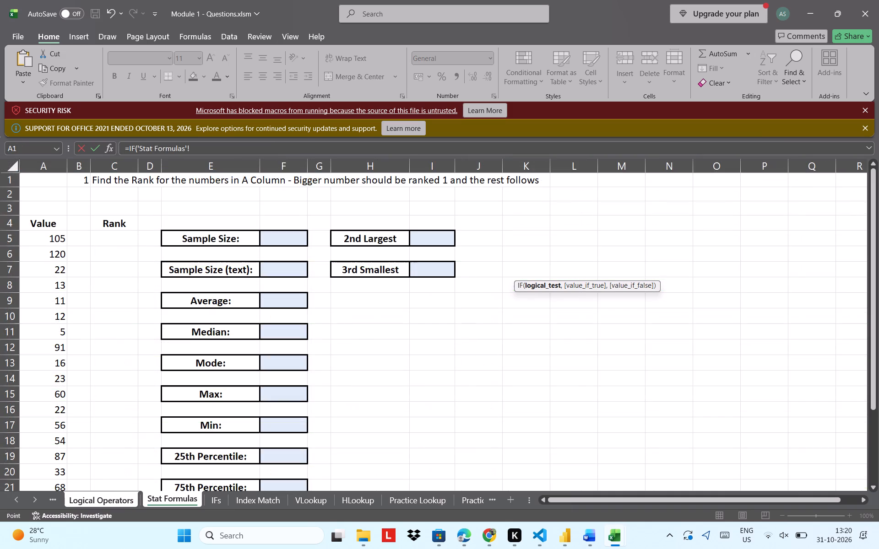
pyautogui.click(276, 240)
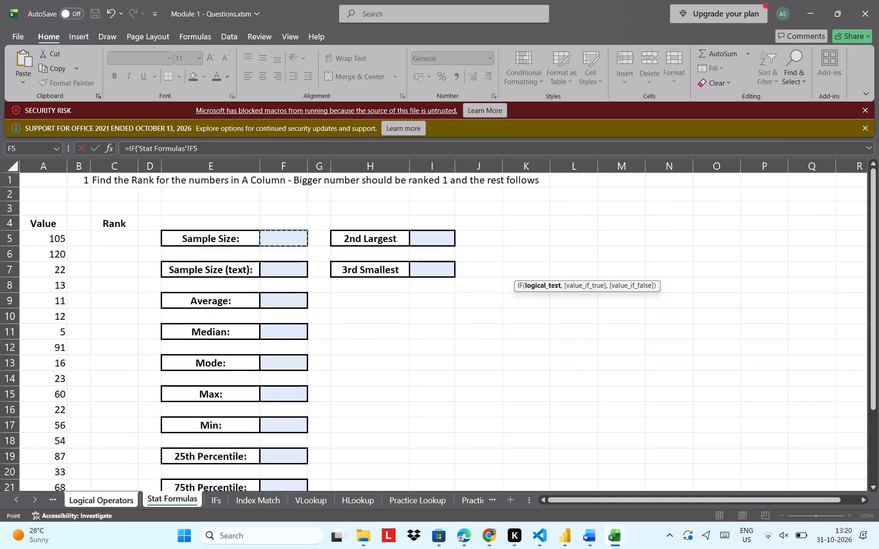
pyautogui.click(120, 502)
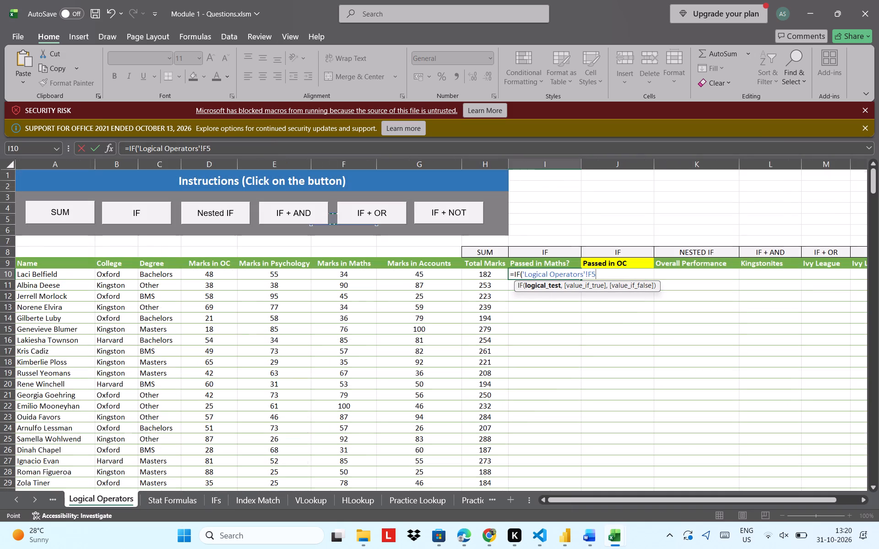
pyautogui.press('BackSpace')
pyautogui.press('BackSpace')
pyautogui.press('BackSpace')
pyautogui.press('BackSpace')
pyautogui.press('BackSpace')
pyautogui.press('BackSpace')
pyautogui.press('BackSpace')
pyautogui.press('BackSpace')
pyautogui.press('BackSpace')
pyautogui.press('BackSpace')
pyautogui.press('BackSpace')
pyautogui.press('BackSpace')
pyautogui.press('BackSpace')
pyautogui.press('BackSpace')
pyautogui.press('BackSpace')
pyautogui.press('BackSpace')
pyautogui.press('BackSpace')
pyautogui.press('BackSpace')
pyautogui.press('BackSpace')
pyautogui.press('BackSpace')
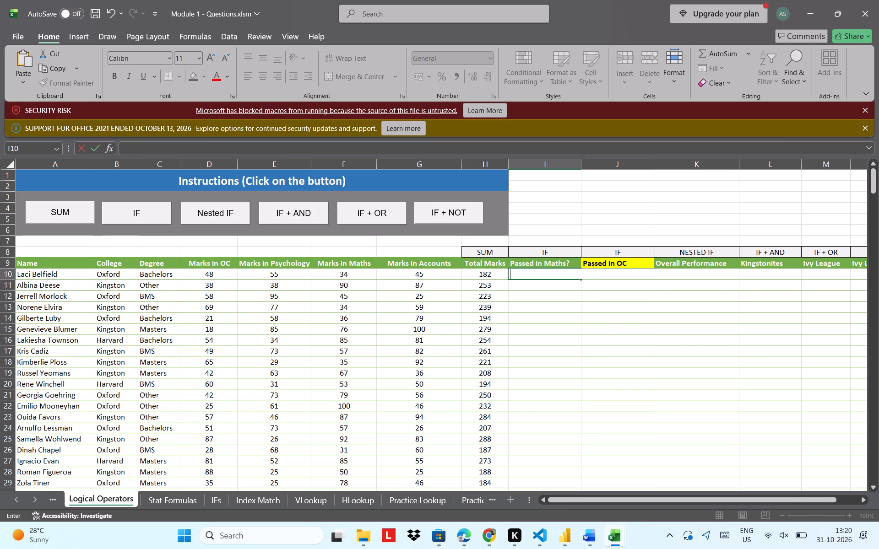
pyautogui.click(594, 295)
# Look through the other sheets of Module 1 - Questions.xlsm, from Practice IM to Date & Time Formulas and back to IFs, to check which answers are filled.
pyautogui.click(467, 498)
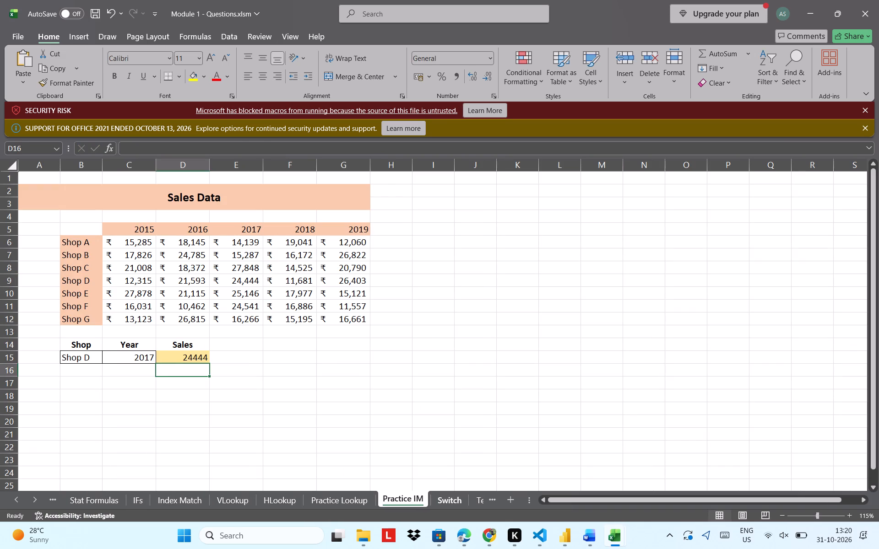
pyautogui.click(442, 506)
pyautogui.click(475, 503)
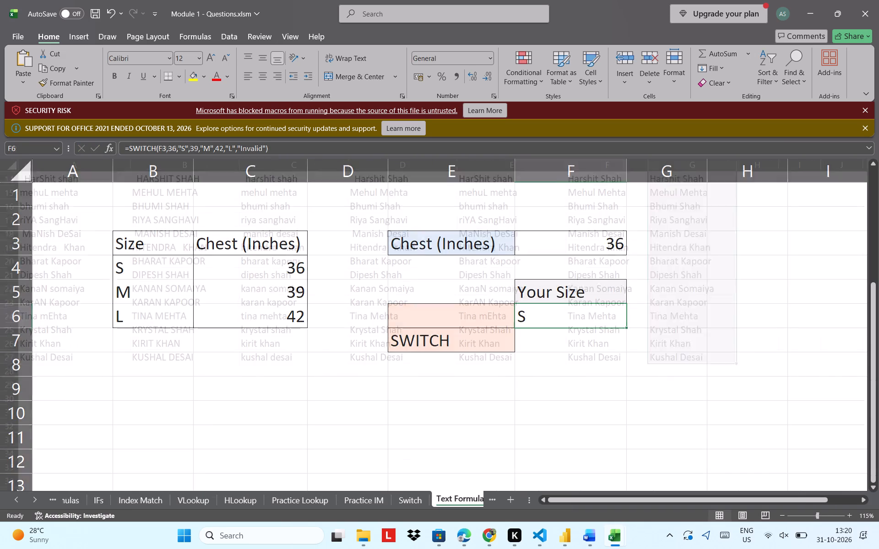
pyautogui.click(475, 503)
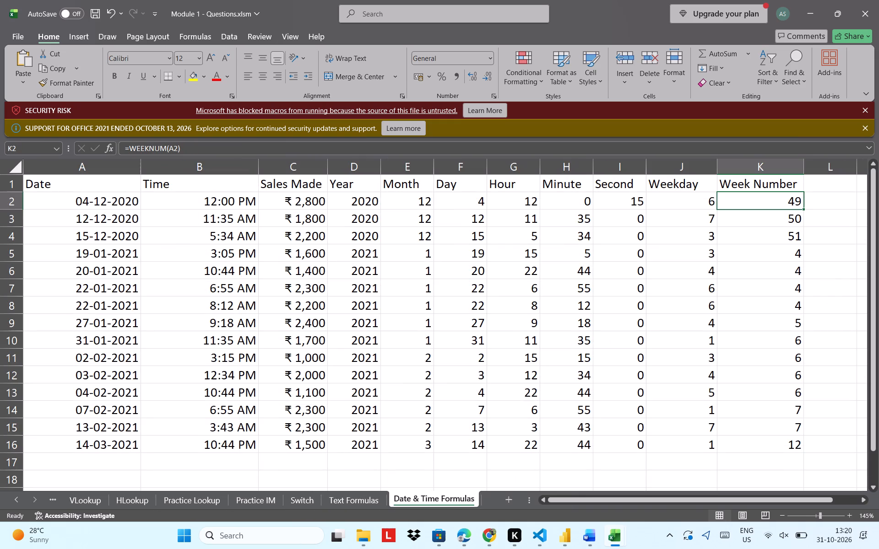
pyautogui.click(201, 504)
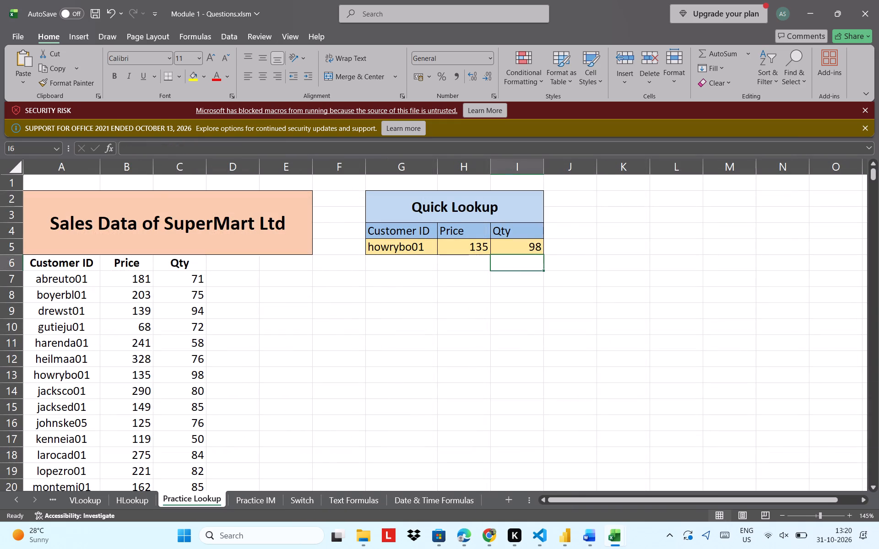
pyautogui.click(137, 504)
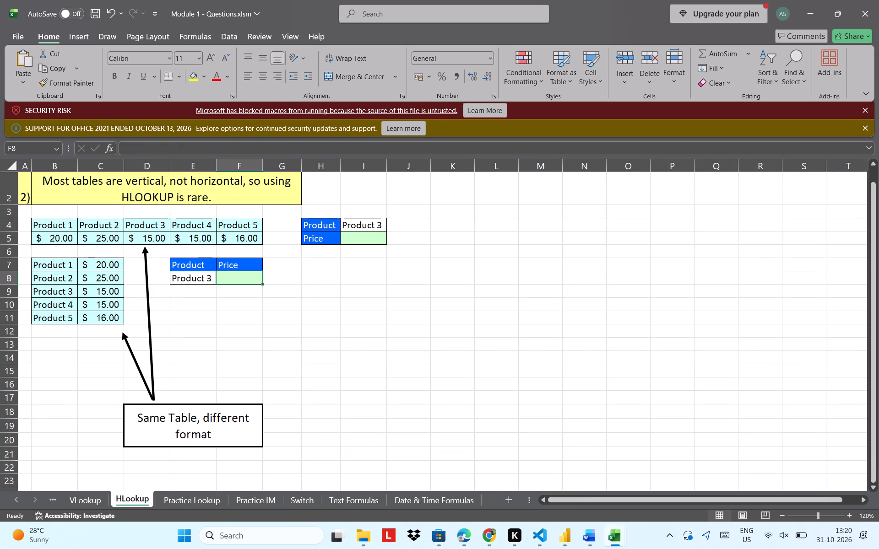
pyautogui.click(234, 282)
pyautogui.click(86, 497)
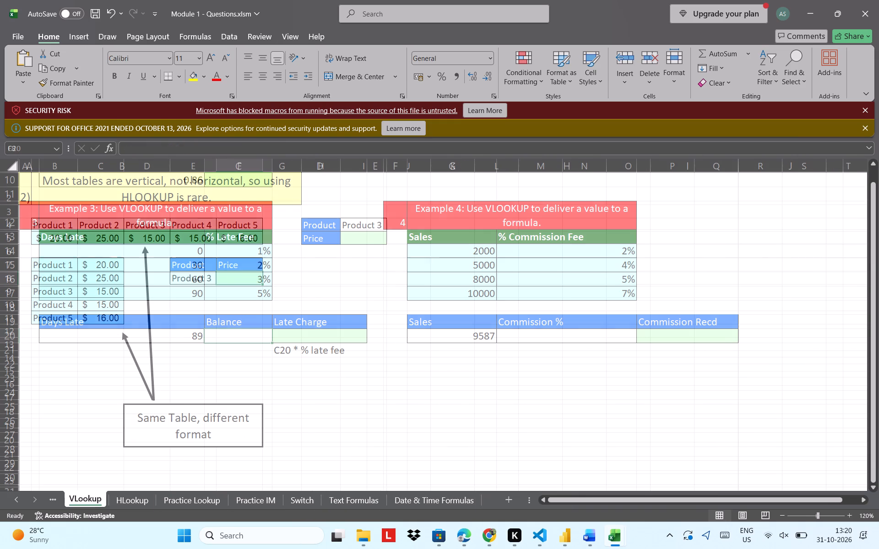
pyautogui.scroll(1, 184, 420)
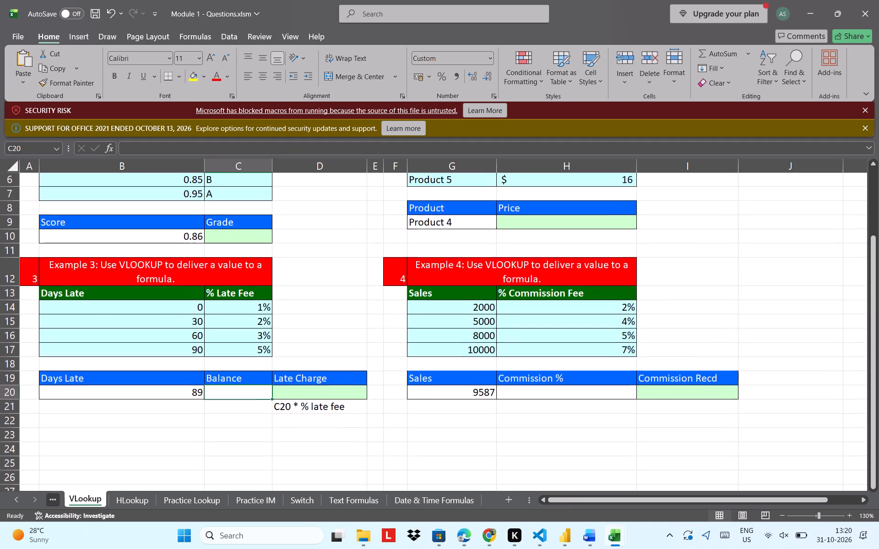
pyautogui.click(54, 497)
pyautogui.click(74, 339)
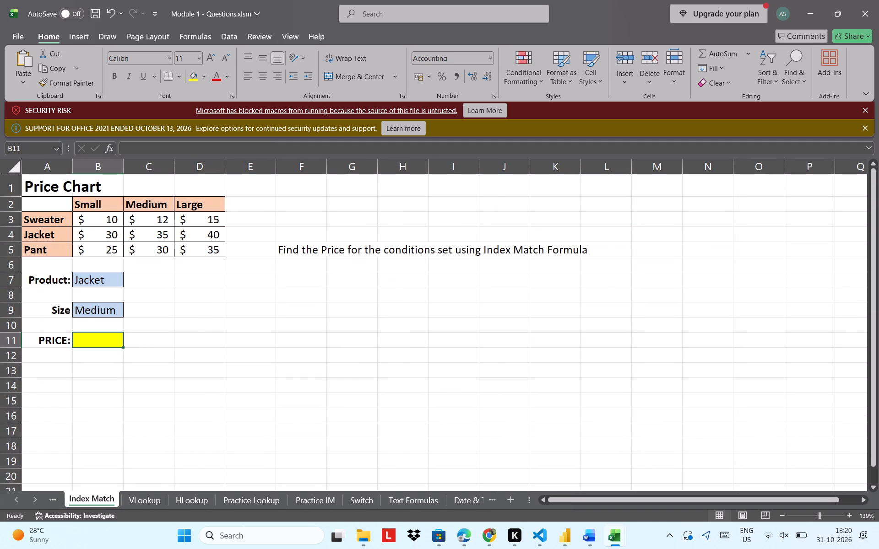
pyautogui.click(58, 501)
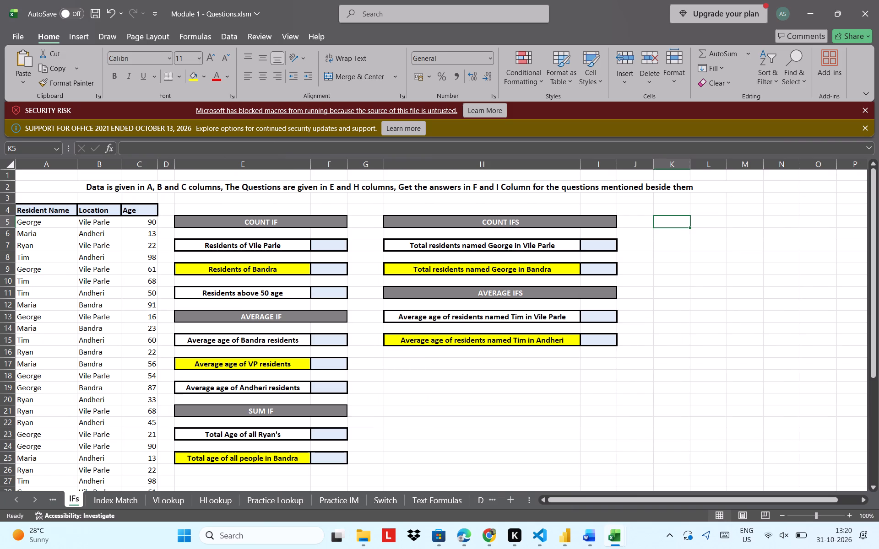
# Switch to File Explorer and open JS Bank Dashboard.pbix from the Power BI Test folder inside DA & DS Test in Downloads.
pyautogui.click(553, 533)
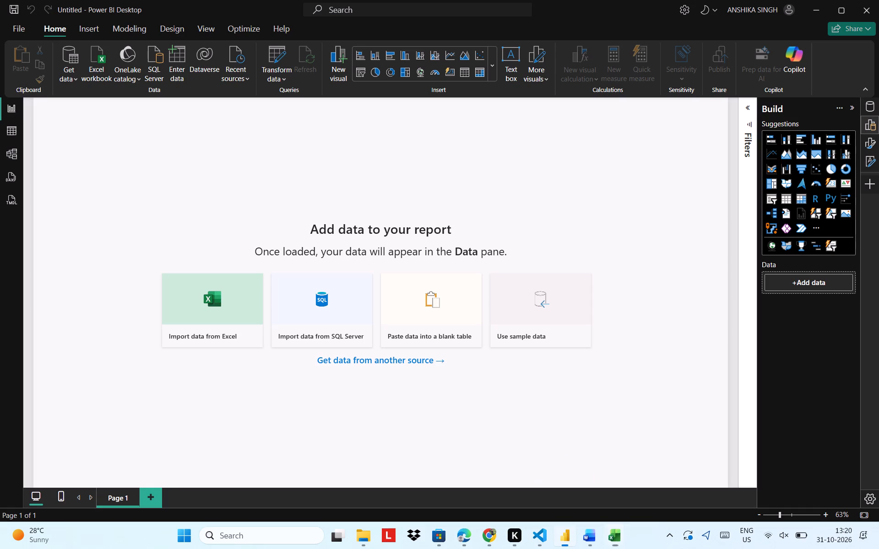
pyautogui.click(369, 533)
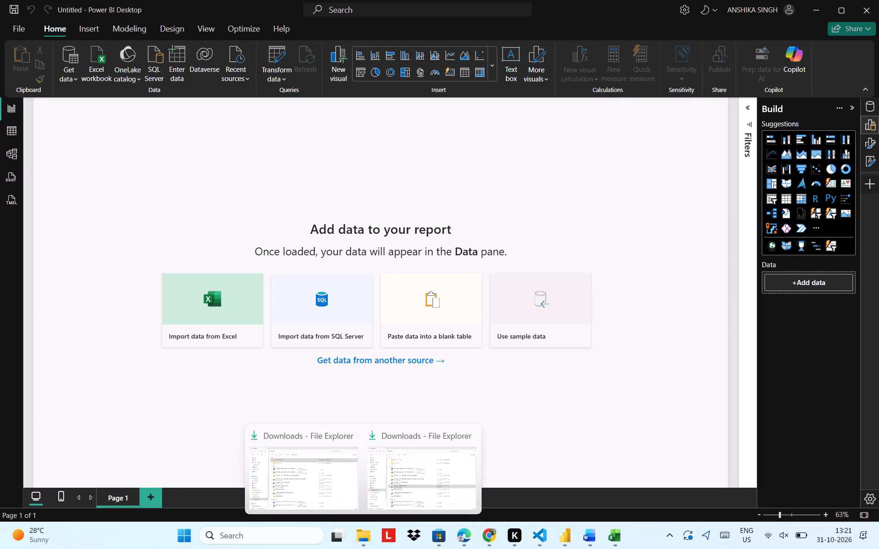
pyautogui.click(388, 455)
pyautogui.scroll(3, 340, 247)
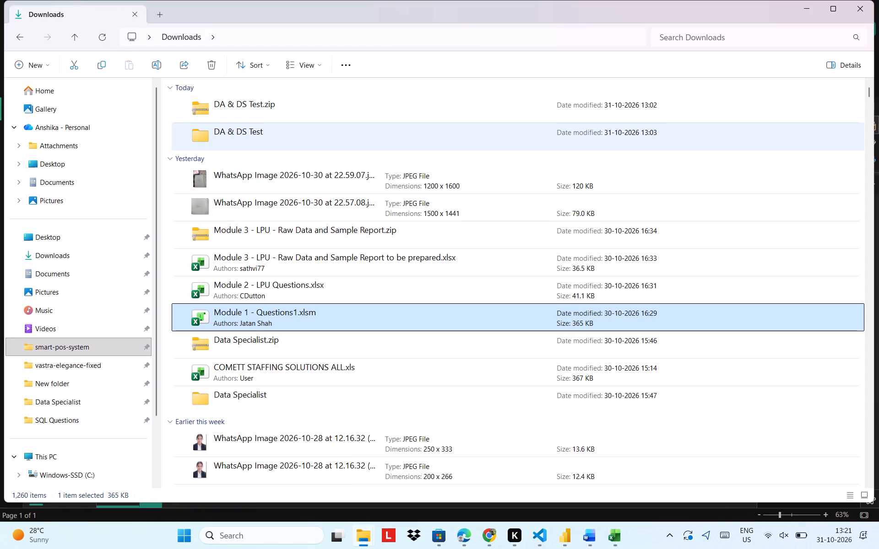
pyautogui.doubleClick(308, 130)
pyautogui.doubleClick(287, 117)
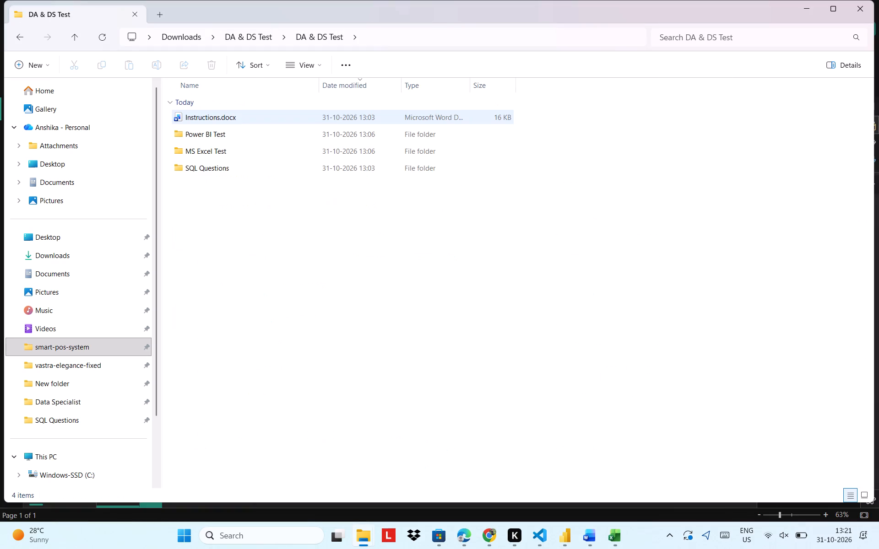
pyautogui.doubleClick(283, 135)
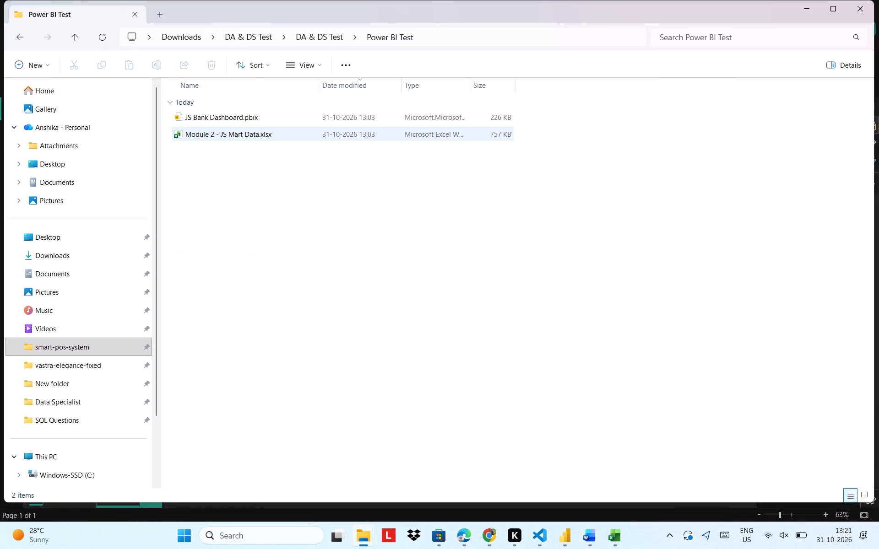
pyautogui.tripleClick(260, 124)
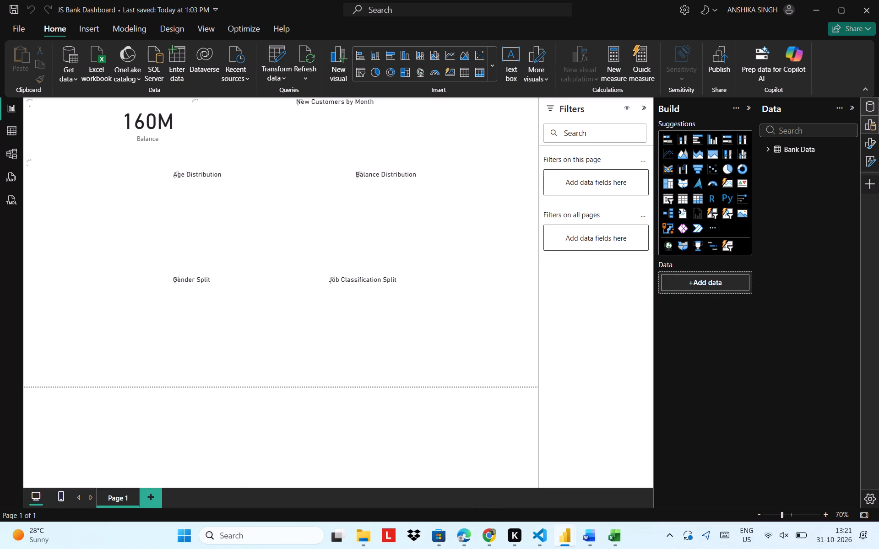
# Switch to File Explorer and open the DA & DS Test folder in Downloads.
pyautogui.click(365, 548)
pyautogui.click(338, 511)
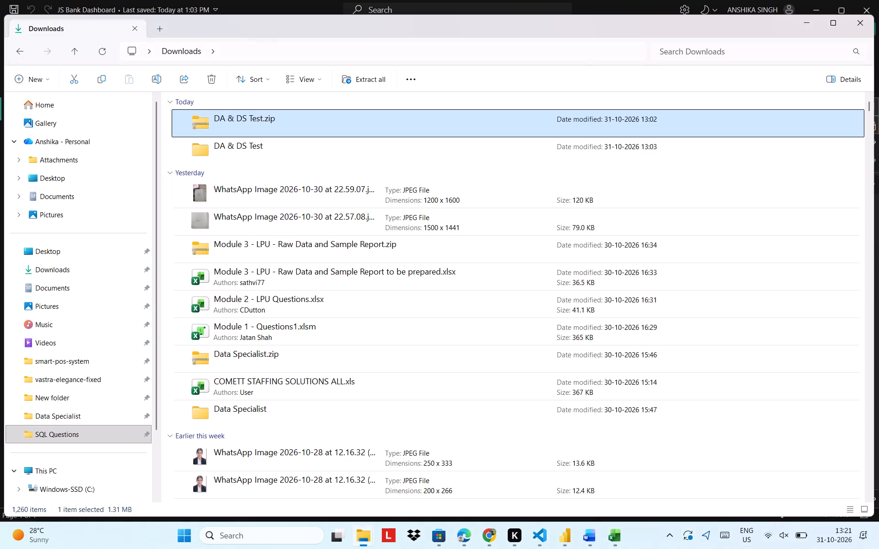
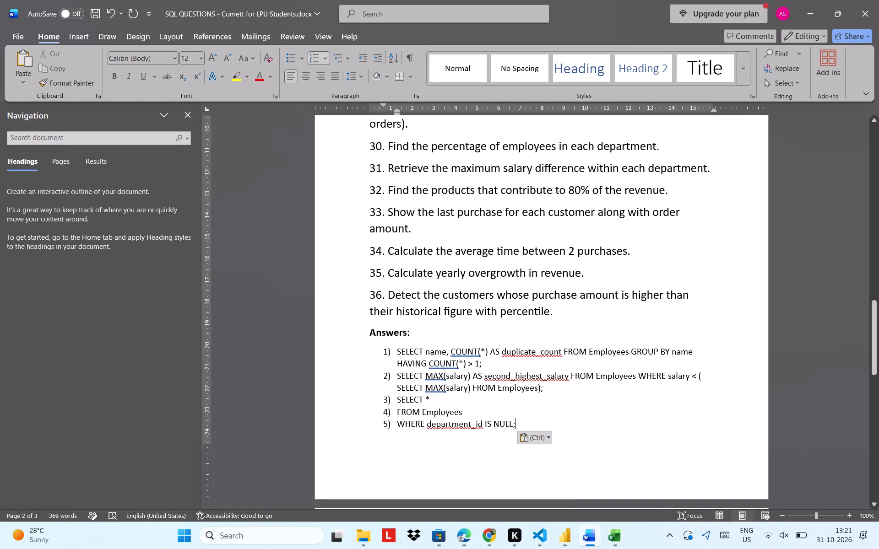
# Copy "FROM Employees" from item 4 of the Answers list onto the end of the "SELECT *" line in answer 3.
pyautogui.moveTo(396, 413); pyautogui.dragTo(463, 414)
pyautogui.hotkey('ctrl', 'c')
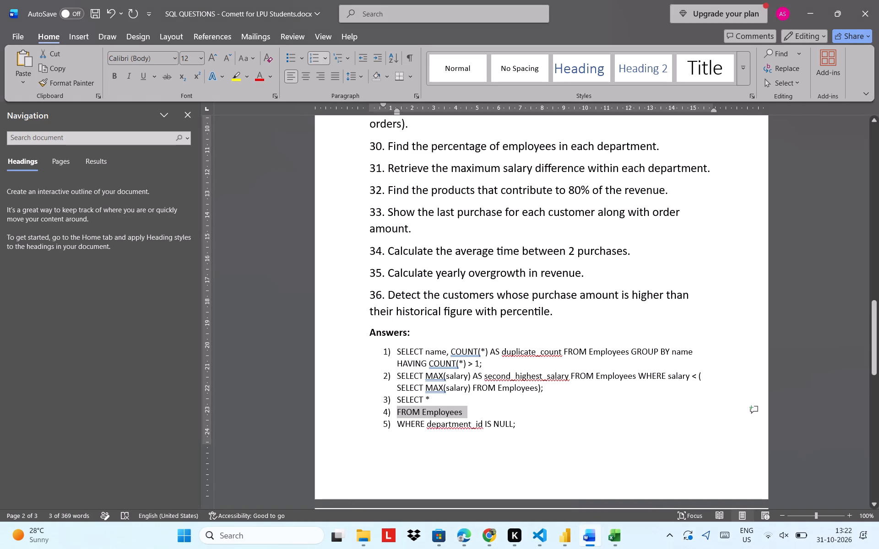
pyautogui.click(451, 396)
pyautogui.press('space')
pyautogui.hotkey('ctrl', 'v')
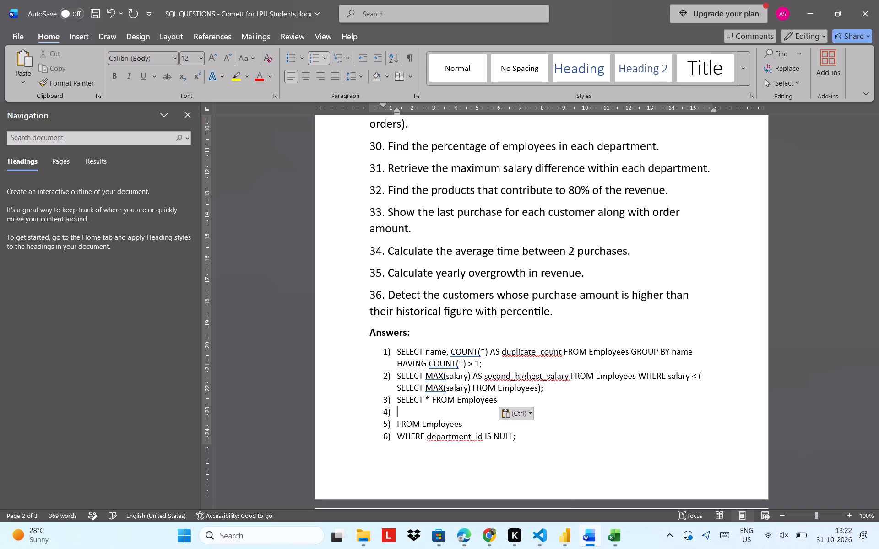
# In the Word document, copy the WHERE department_id IS NULL; line and append it to answer 3 after SELECT * FROM Employees.
pyautogui.moveTo(399, 436); pyautogui.dragTo(522, 441)
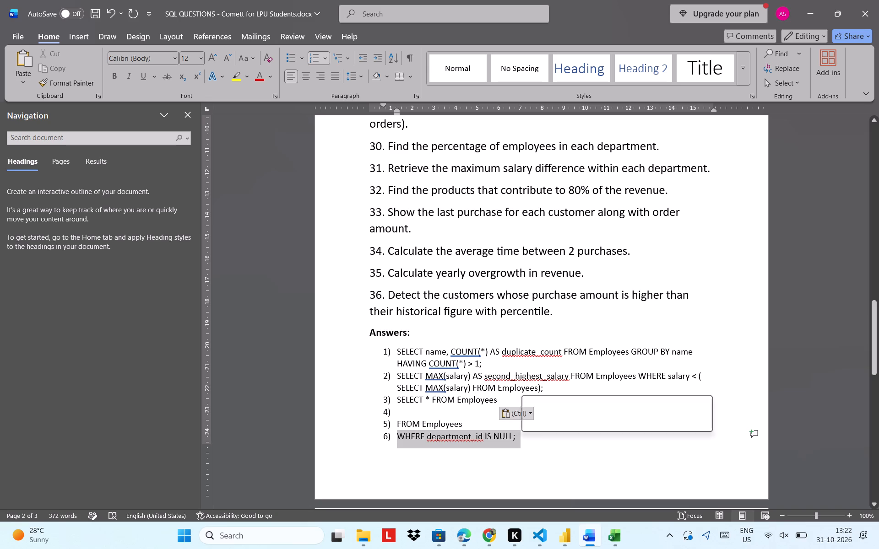
pyautogui.hotkey('ctrl', 'c')
pyautogui.click(520, 403)
pyautogui.press('space')
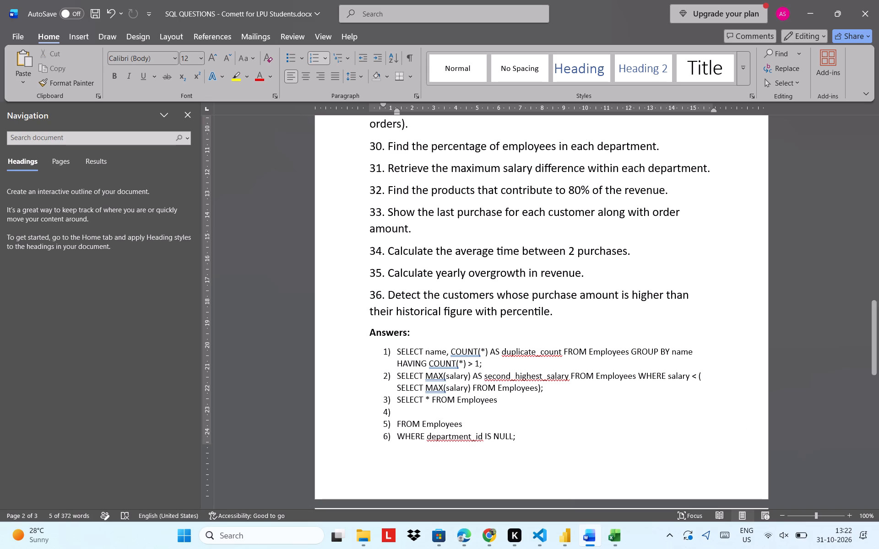
pyautogui.hotkey('ctrl', 'v')
# Delete the leftover FROM Employees and WHERE department_id IS NULL; fragments from the end of the Answers list.
pyautogui.moveTo(398, 435); pyautogui.dragTo(398, 435)
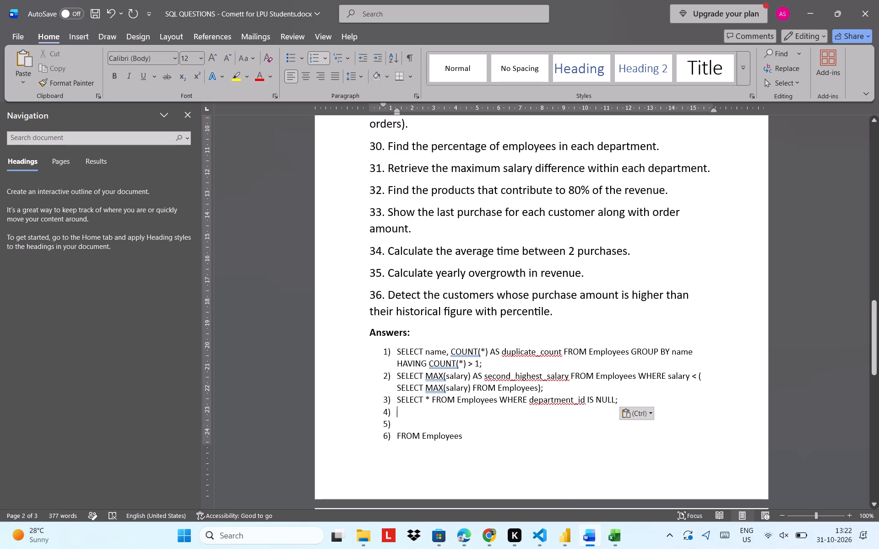
pyautogui.moveTo(398, 435); pyautogui.dragTo(467, 437)
pyautogui.press('BackSpace')
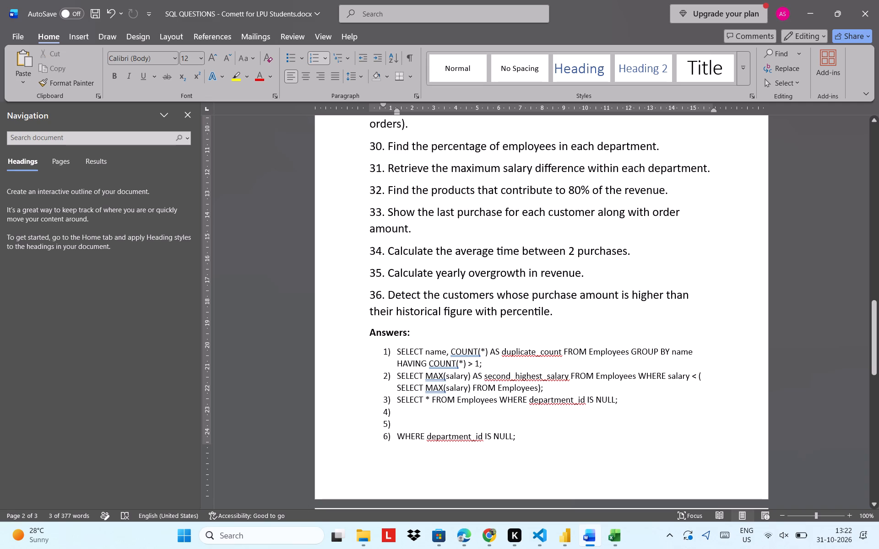
pyautogui.moveTo(398, 438); pyautogui.dragTo(505, 436)
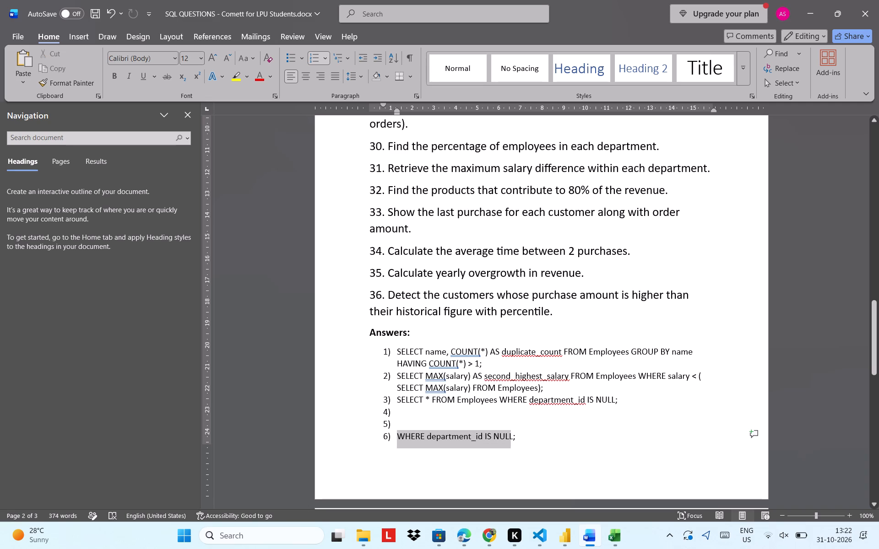
pyautogui.moveTo(505, 436); pyautogui.dragTo(521, 439)
pyautogui.press('BackSpace')
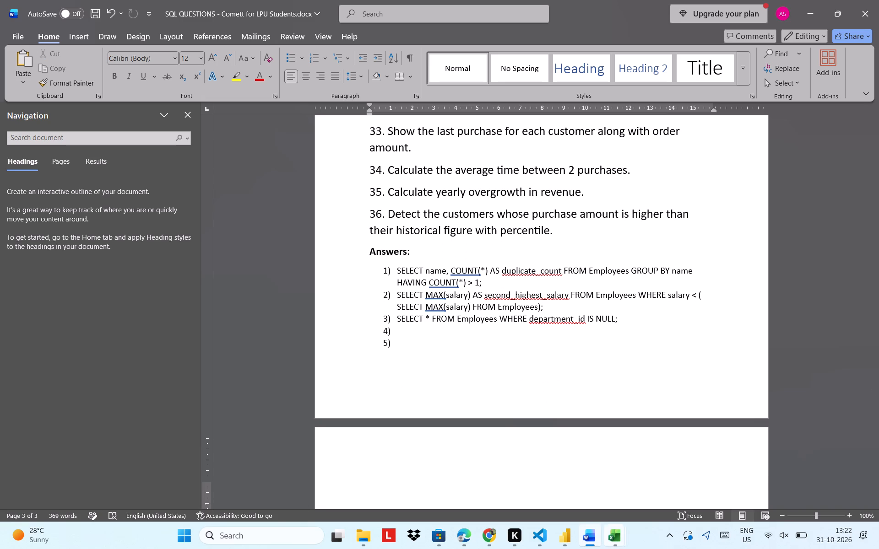
# Switch to Module 1 - Questions1.xlsm in Excel and copy the Passed in Maths? formula from I10 on the Logical Operators sheet.
pyautogui.click(708, 474)
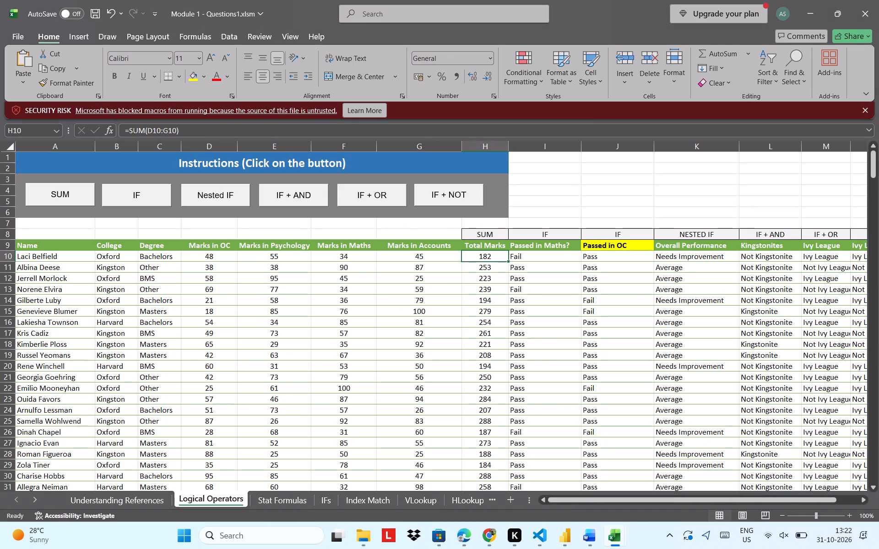
pyautogui.click(552, 256)
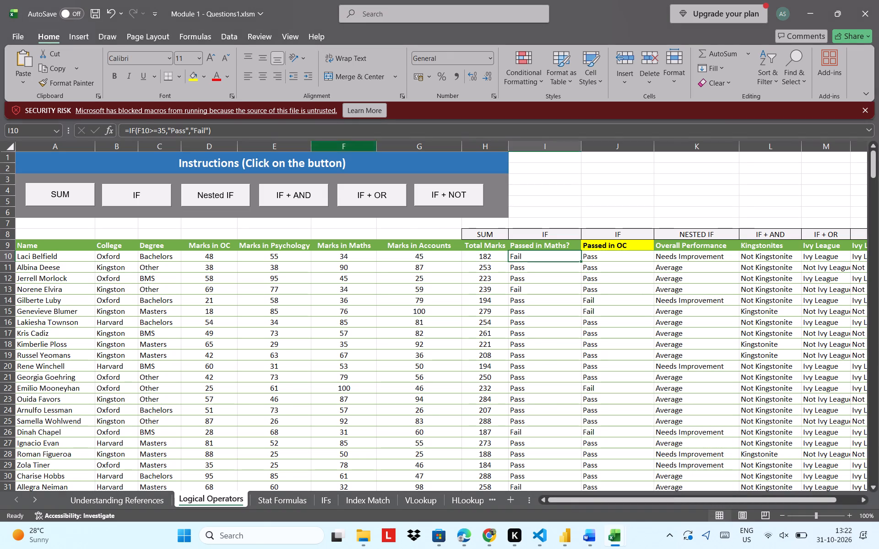
pyautogui.click(293, 131)
pyautogui.doubleClick(293, 131)
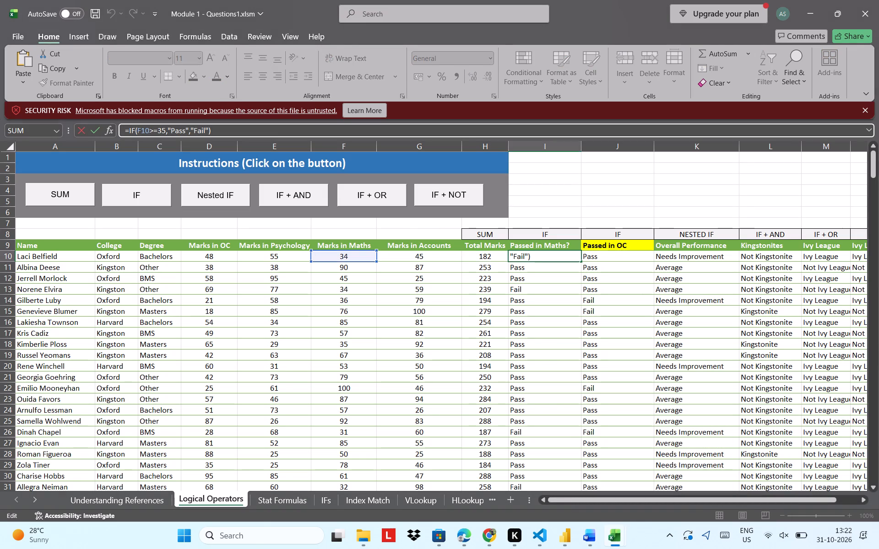
pyautogui.tripleClick(293, 131)
pyautogui.hotkey('ctrl', 'c')
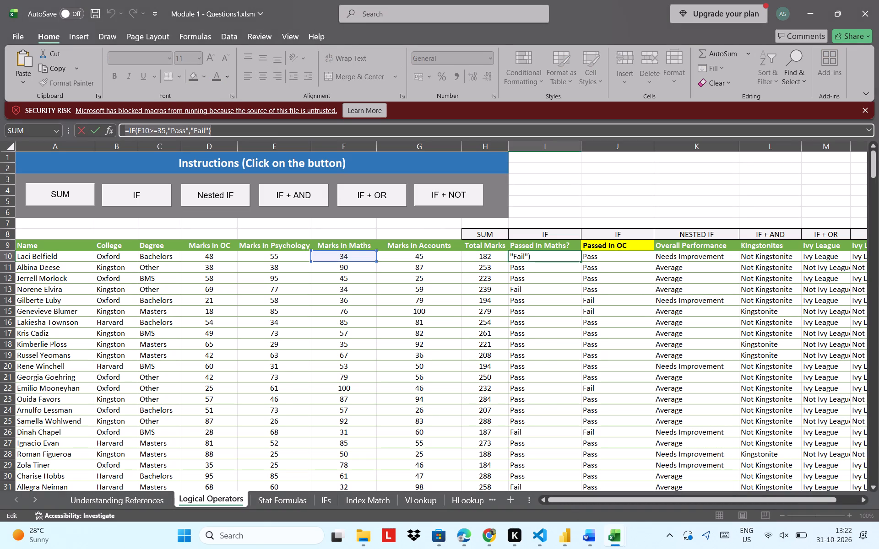
pyautogui.click(403, 323)
pyautogui.click(377, 277)
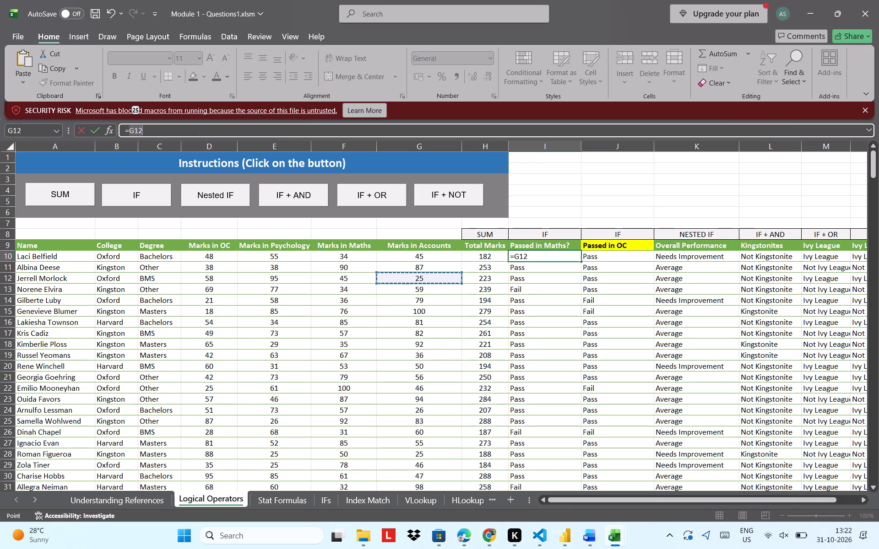
pyautogui.press('Escape')
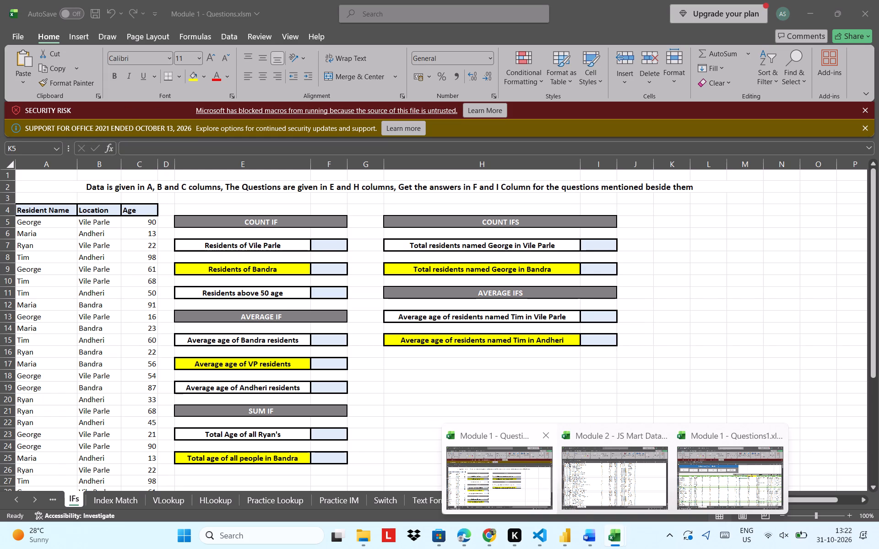
# In Module 1 - Questions.xlsm, paste =IF(F10>=35,"Pass","Fail") into I10 on the Logical Operators sheet and fill it down the Passed in Maths? column.
pyautogui.click(524, 492)
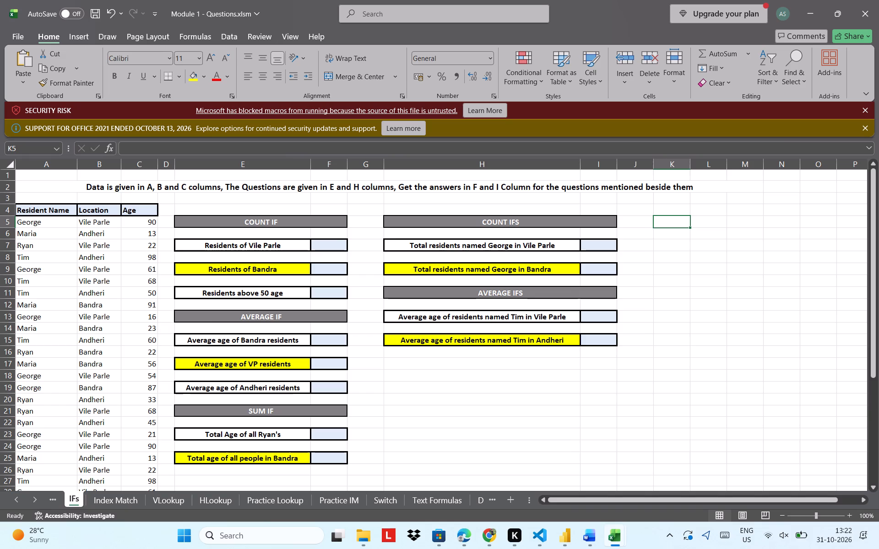
pyautogui.doubleClick(52, 498)
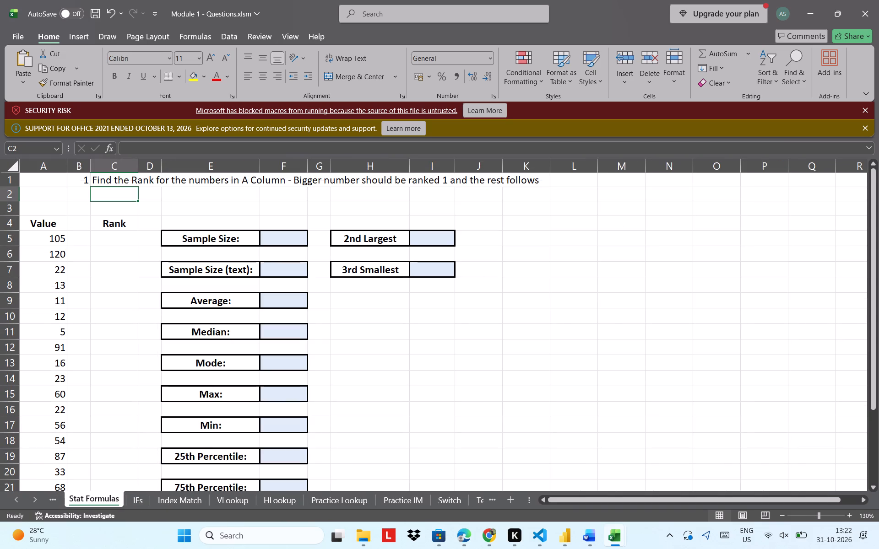
pyautogui.click(139, 501)
pyautogui.click(164, 499)
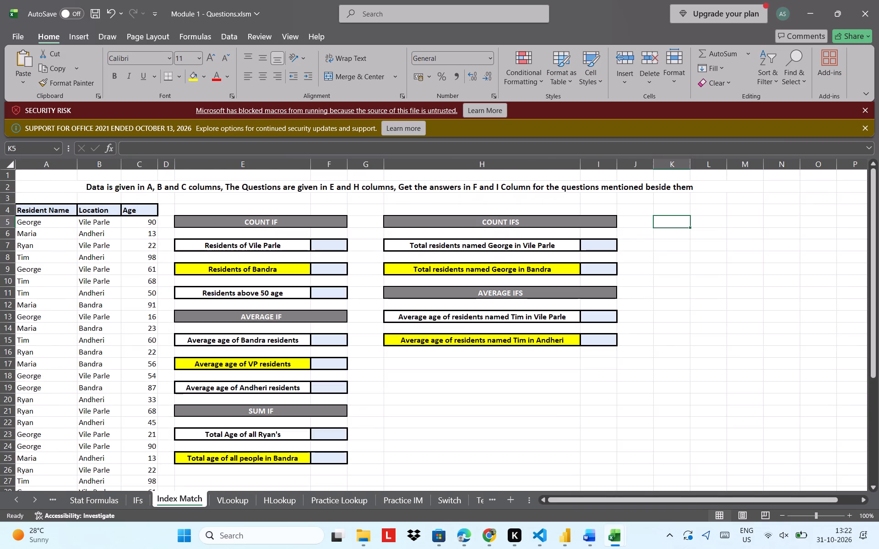
pyautogui.click(220, 500)
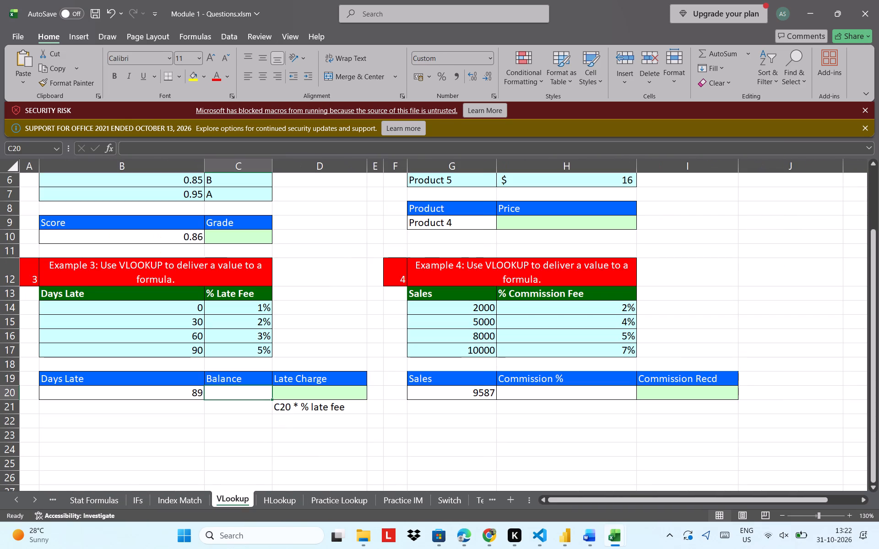
pyautogui.tripleClick(55, 504)
pyautogui.doubleClick(55, 504)
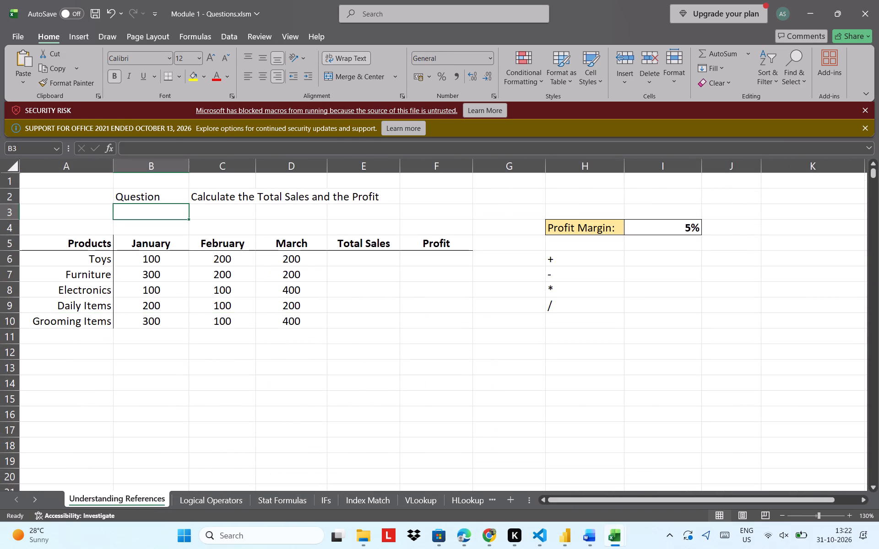
pyautogui.click(188, 497)
pyautogui.click(530, 274)
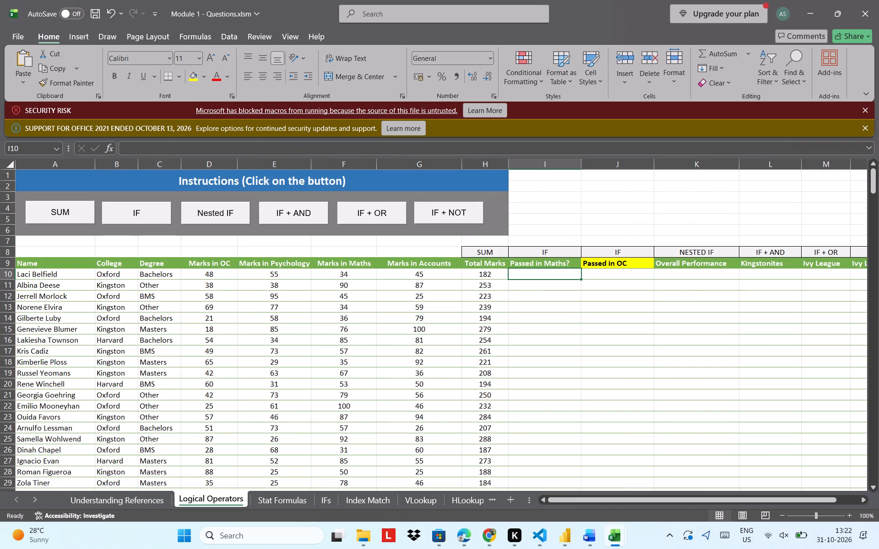
pyautogui.hotkey('ctrl', 'v')
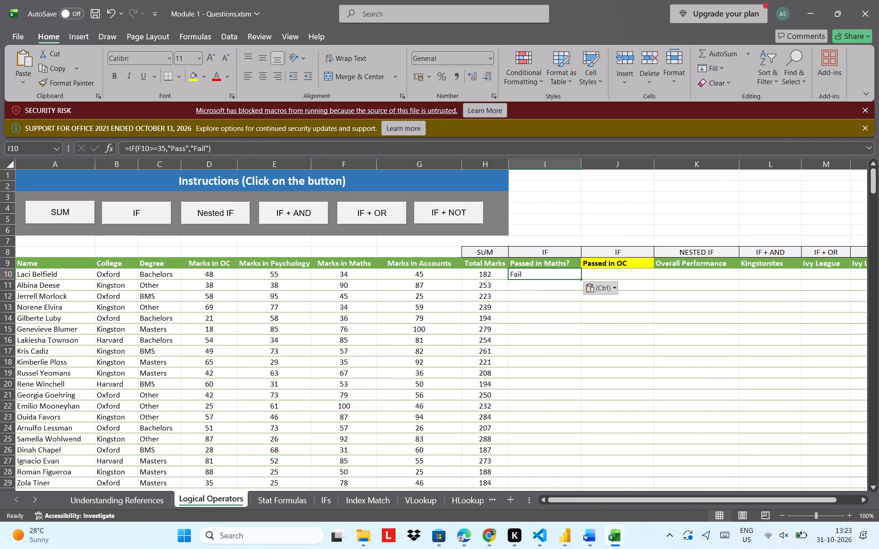
pyautogui.doubleClick(581, 278)
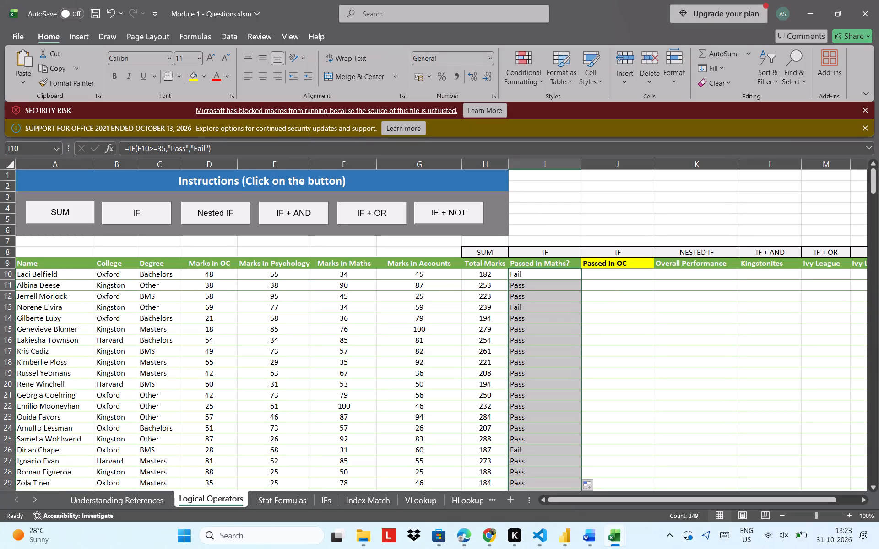
# Return to Module 1 - Questions1.xlsm and copy the Passed in OC formula from J10 on the Logical Operators sheet.
pyautogui.click(706, 478)
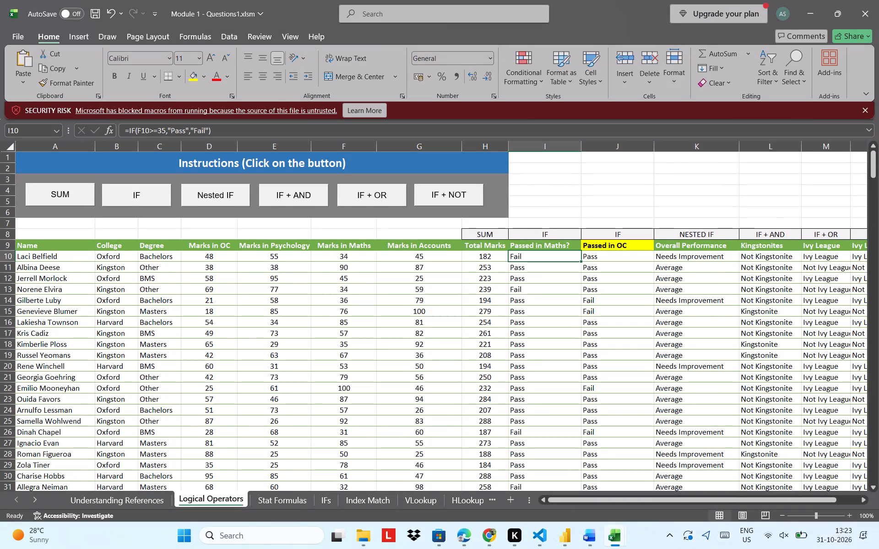
pyautogui.click(596, 261)
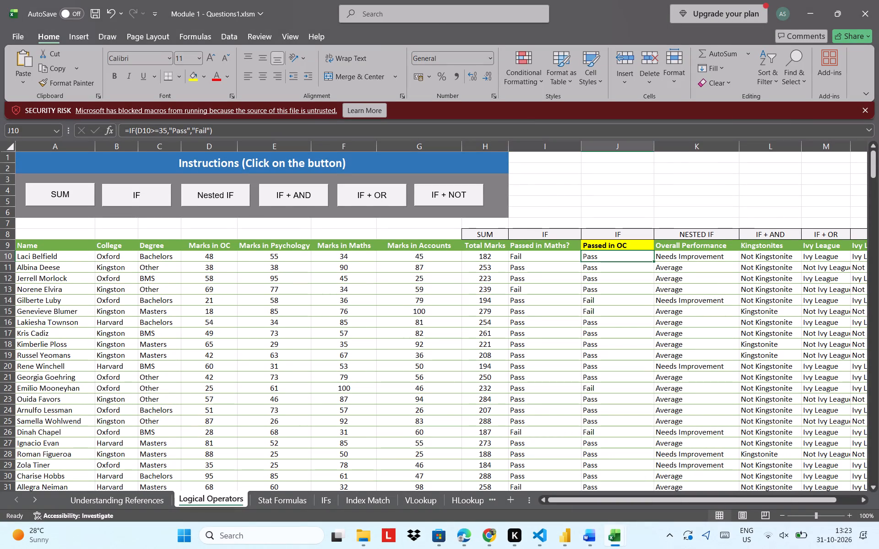
pyautogui.click(291, 134)
pyautogui.doubleClick(291, 134)
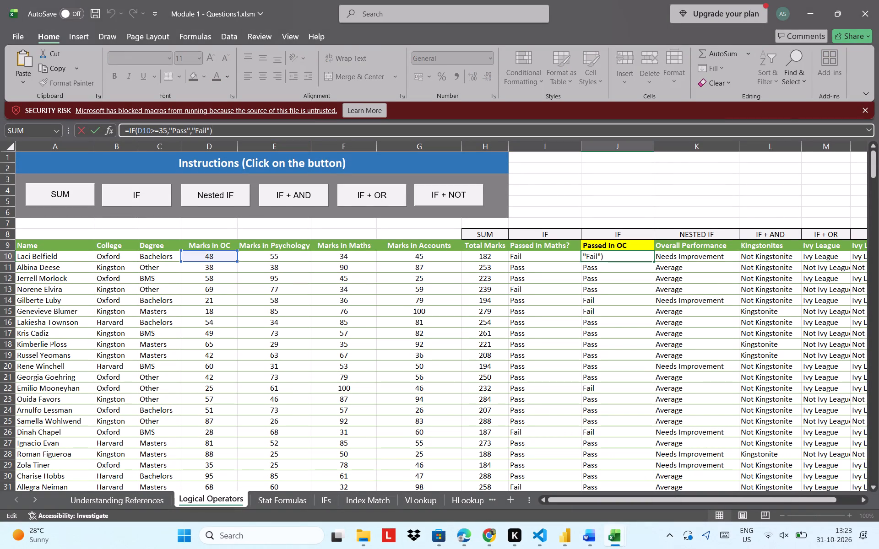
pyautogui.tripleClick(273, 127)
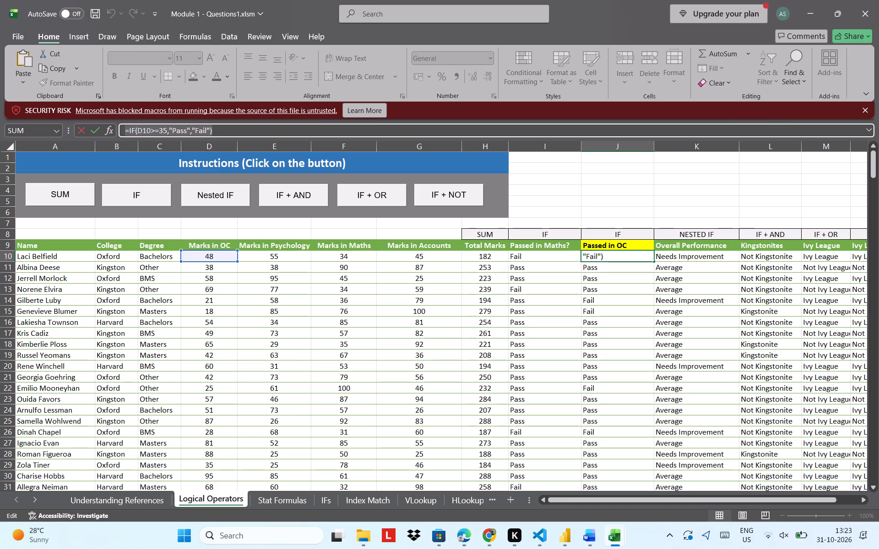
pyautogui.hotkey('ctrl', 'c')
pyautogui.click(599, 307)
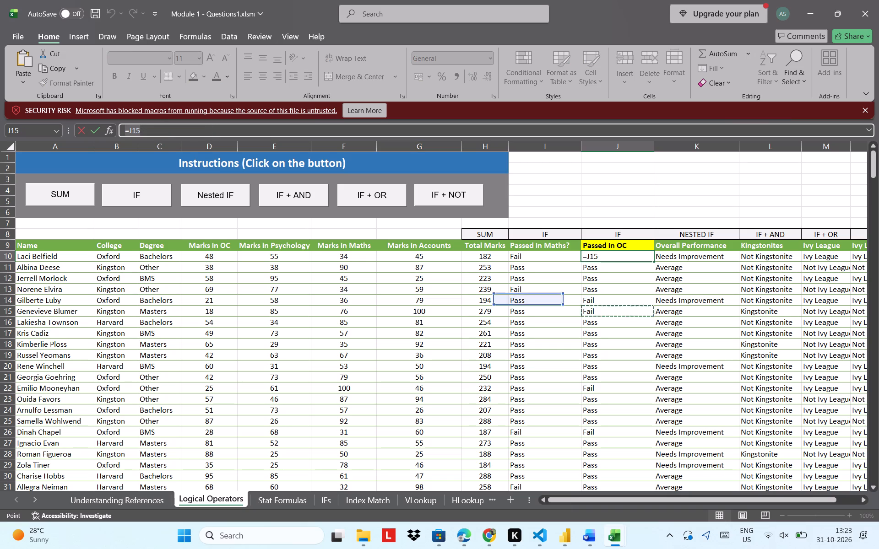
pyautogui.press('Escape')
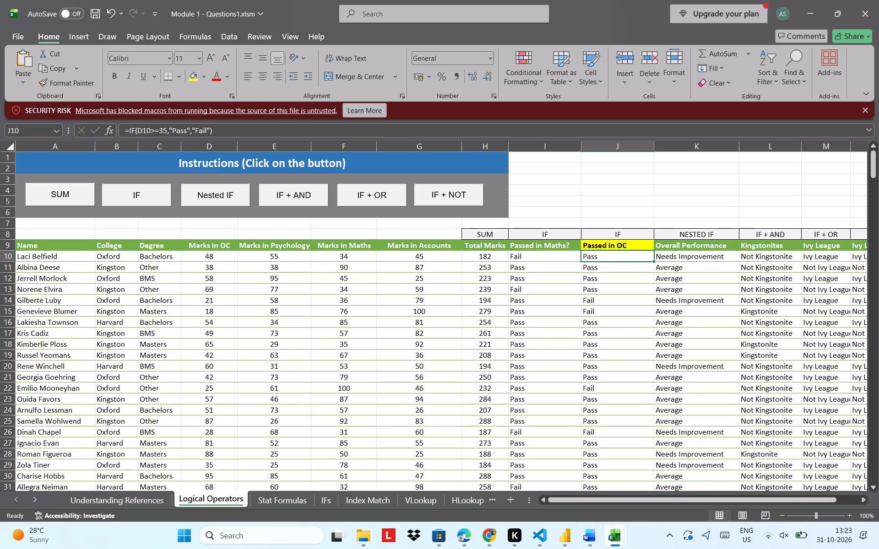
# Paste =IF(D10>=35,"Pass","Fail") into J10 of Module 1 - Questions.xlsm and fill it down the Passed in OC column.
pyautogui.click(496, 484)
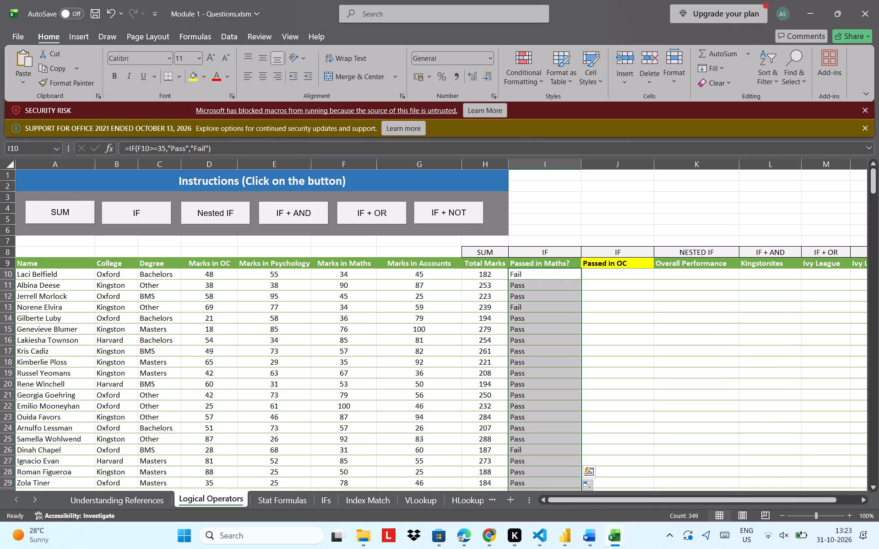
pyautogui.click(593, 273)
pyautogui.hotkey('ctrl', 'v')
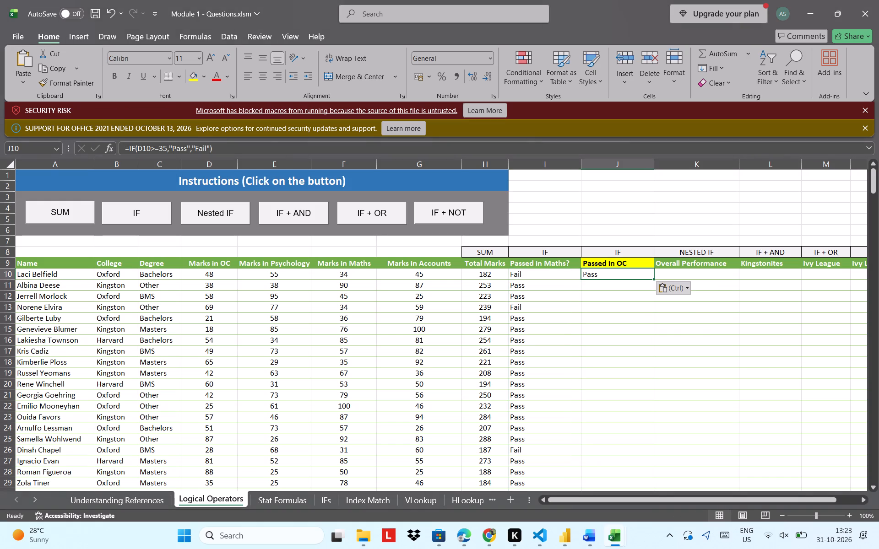
pyautogui.doubleClick(652, 280)
# Select the first Overall Performance cell, K10, on the Logical Operators sheet of Module 1 - Questions.xlsm.
pyautogui.hscroll(-1, 603, 285)
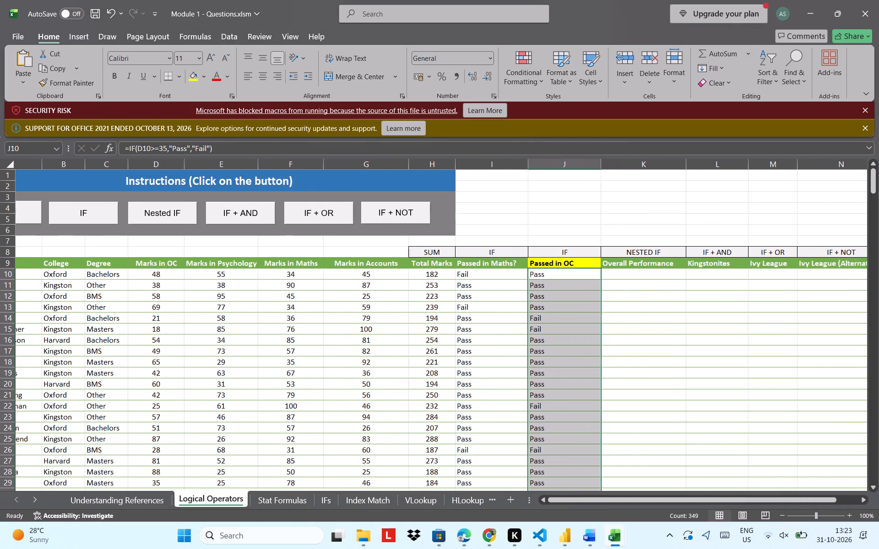
pyautogui.click(608, 275)
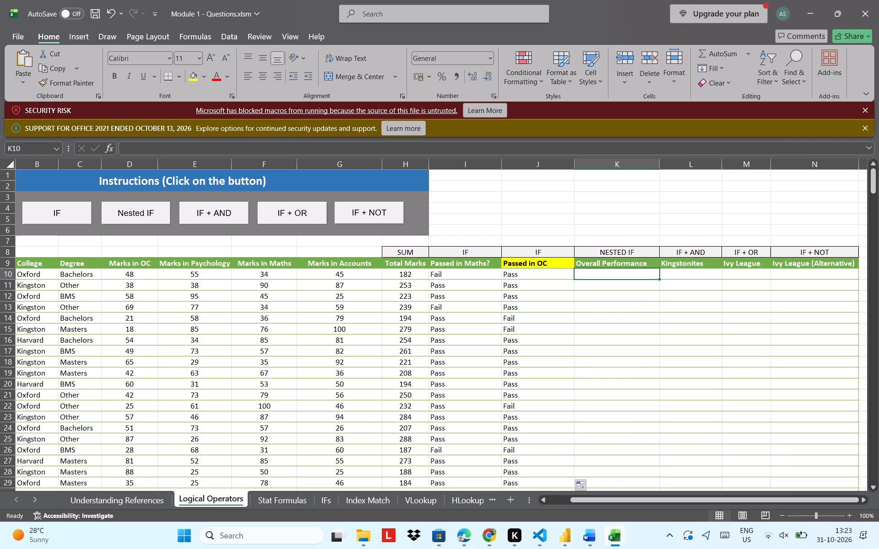
# Switch to Module 1 - Questions1.xlsm and copy the Overall Performance formula =IF(H10>300,"Excellent",IF(H10>200,"Average","Needs Improvement")) from K10 on the Logical Operators sheet.
pyautogui.click(727, 499)
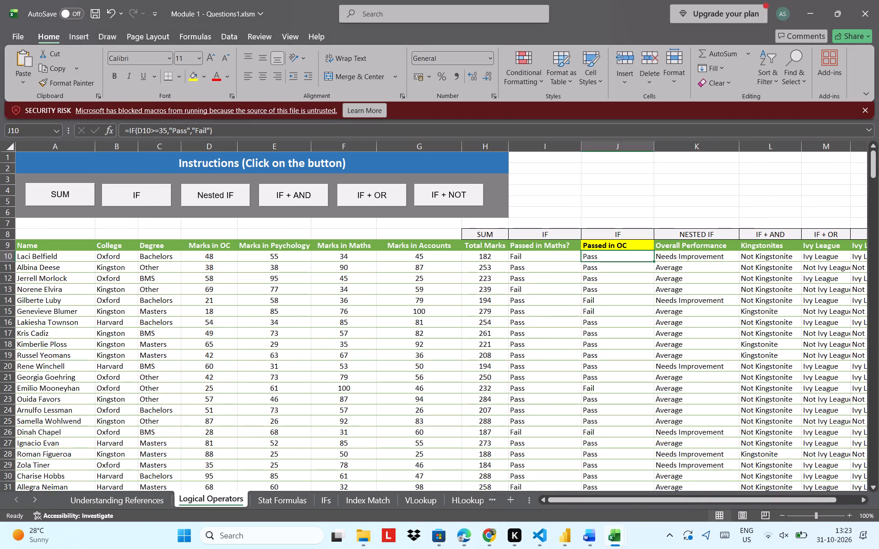
pyautogui.click(677, 260)
pyautogui.click(439, 133)
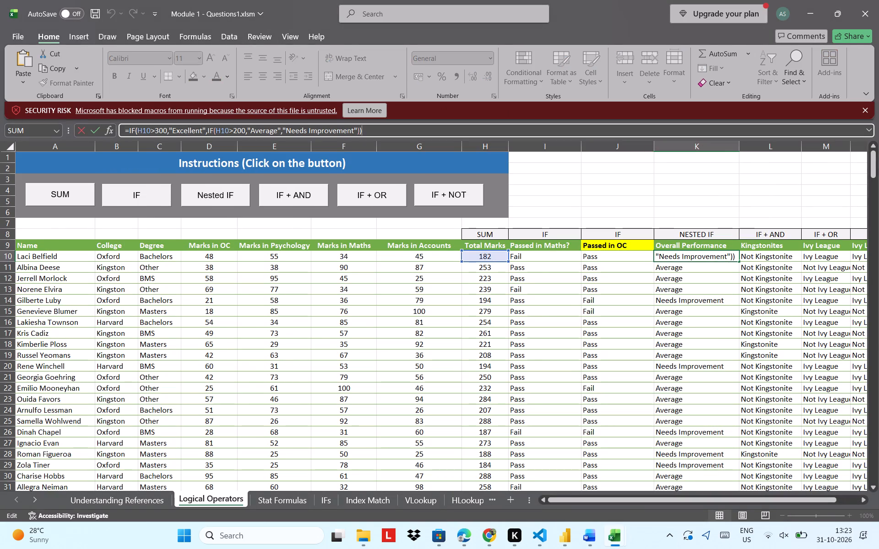
pyautogui.tripleClick(439, 133)
pyautogui.tripleClick(439, 133)
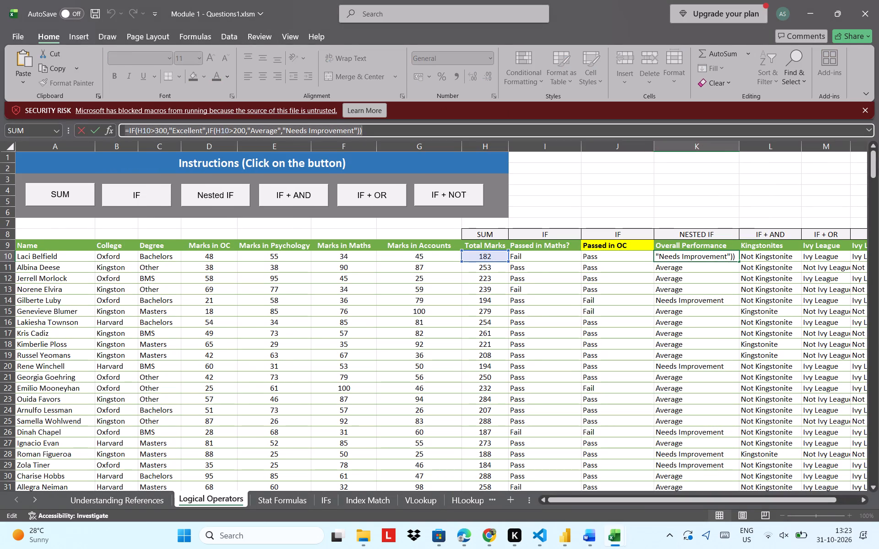
pyautogui.hotkey('ctrl', 'c')
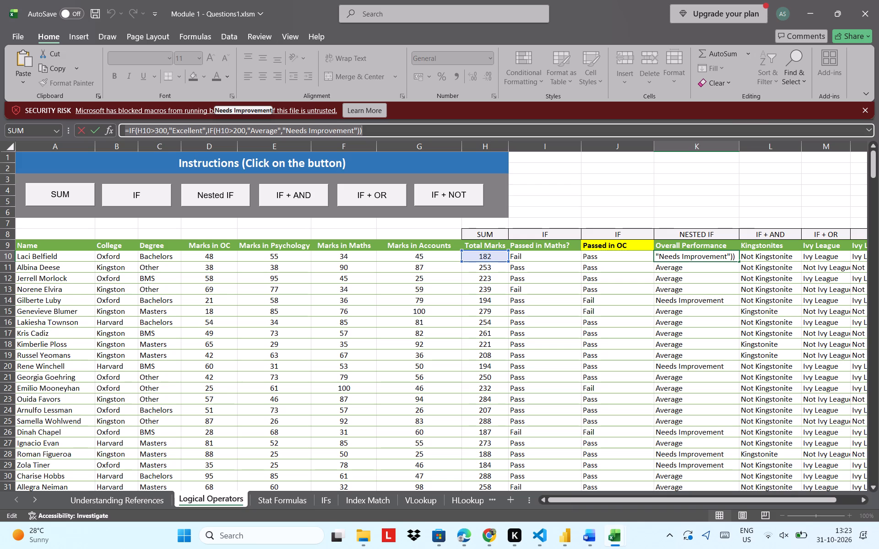
pyautogui.click(575, 213)
pyautogui.press('Escape')
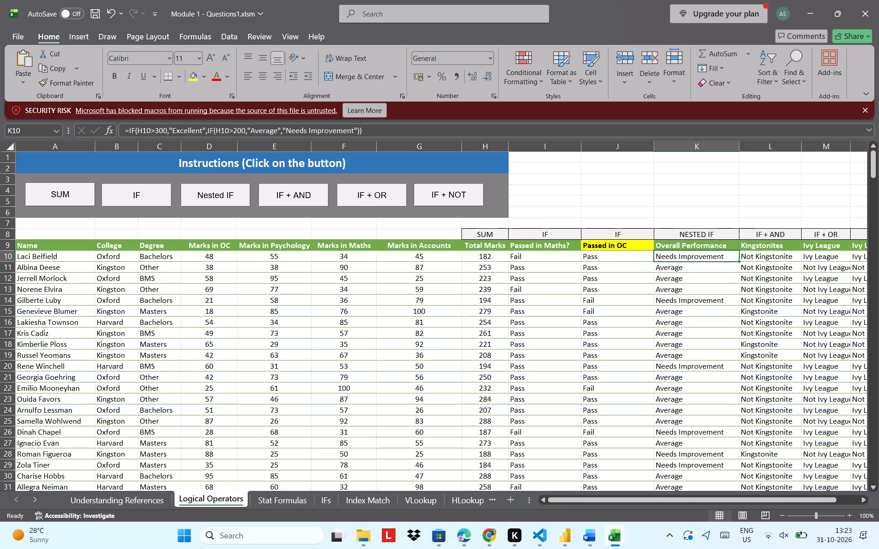
# Switch to the "BMI meaning explained" ChatGPT conversation in Chrome.
pyautogui.hscroll(-1, 692, 285)
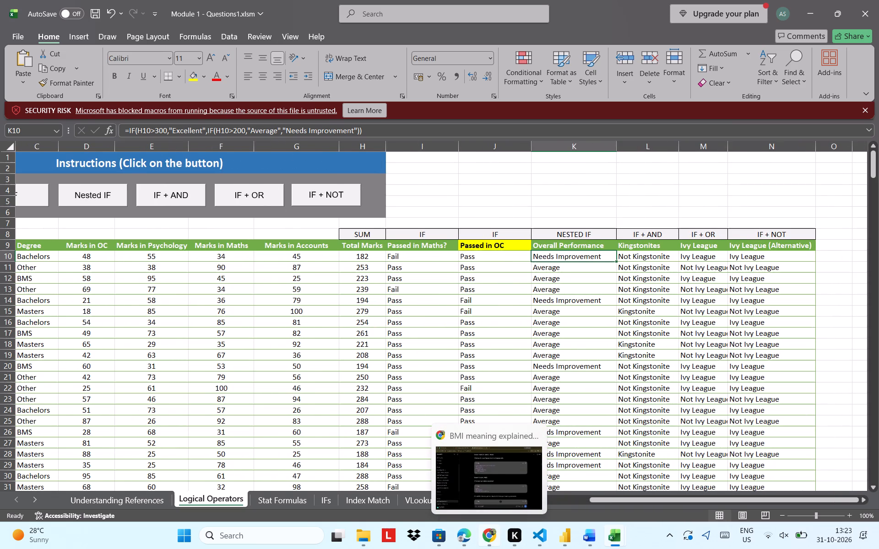
pyautogui.click(496, 542)
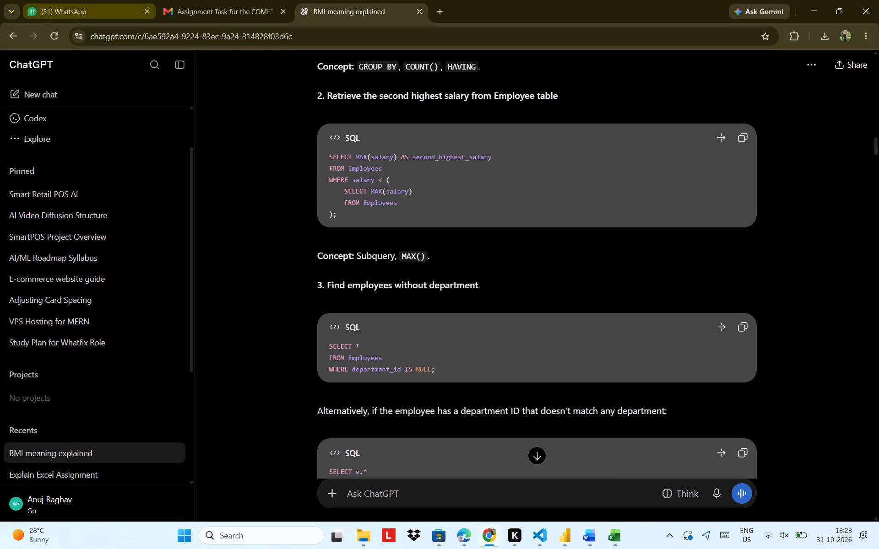